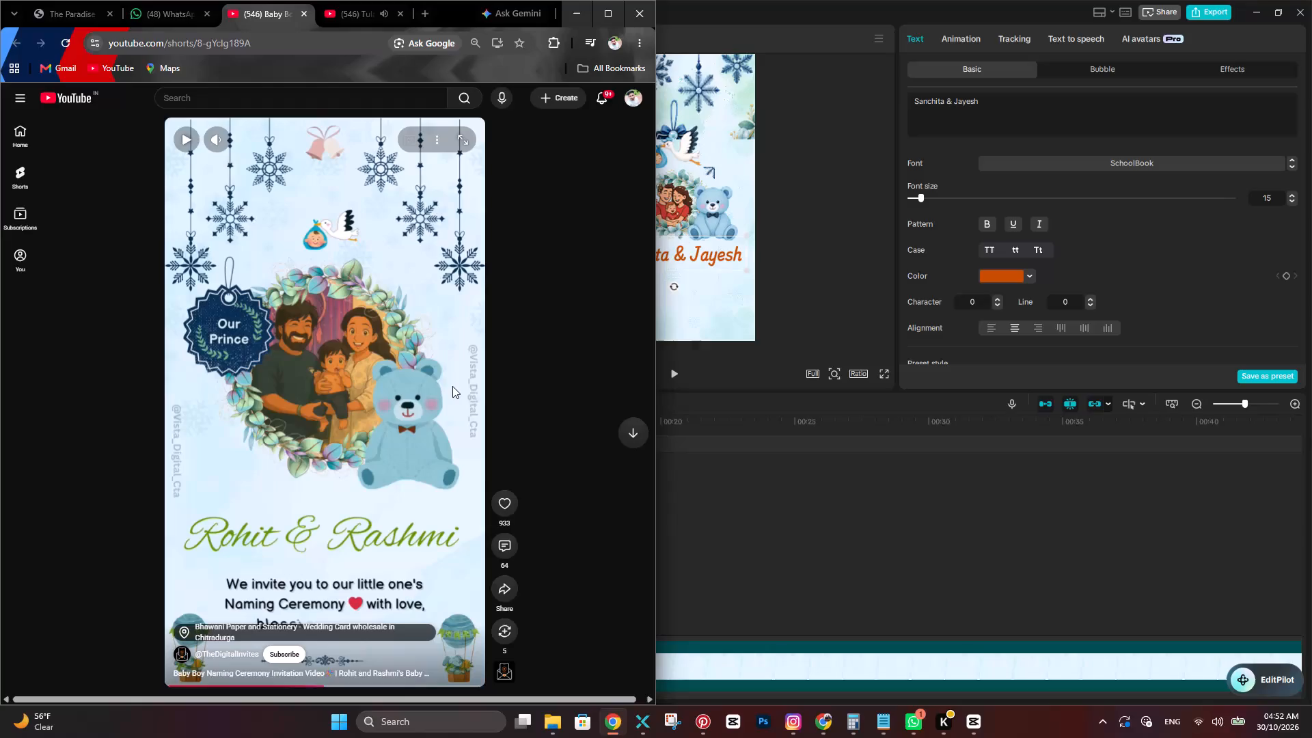
Switch to CapCut, deselect the names text, and add a default text clip at the playhead, 00:00:07:20.
click(574, 16)
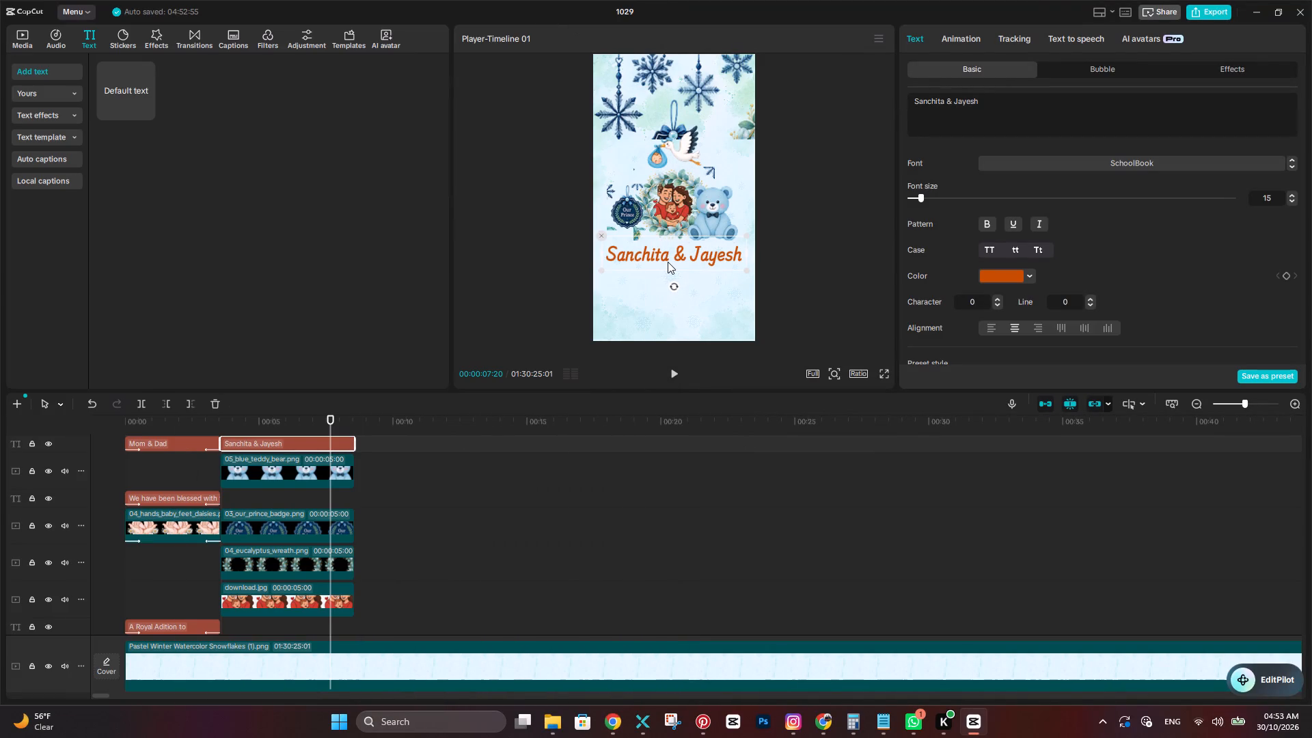
click(773, 262)
click(141, 107)
Replace the new clip's placeholder text with "We invite you", following the wording of the reference invitation video.
key(alt+Tab)
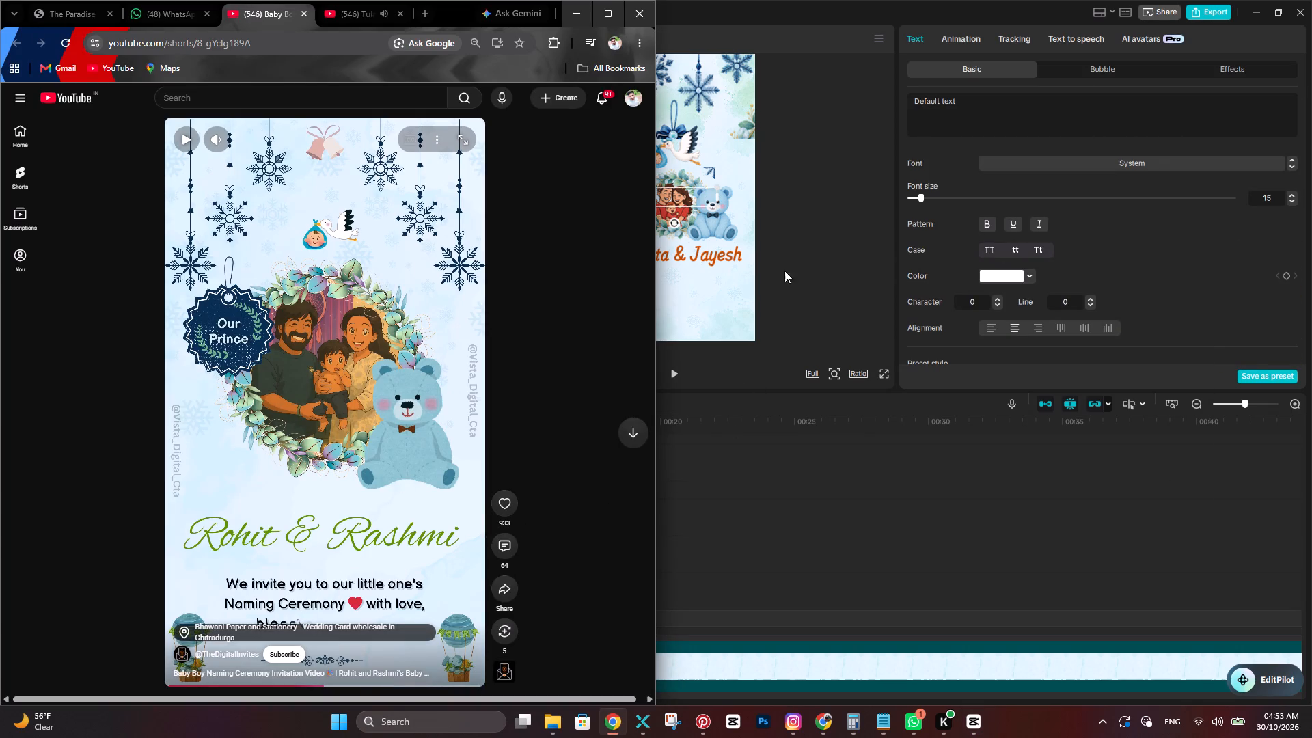
click(996, 107)
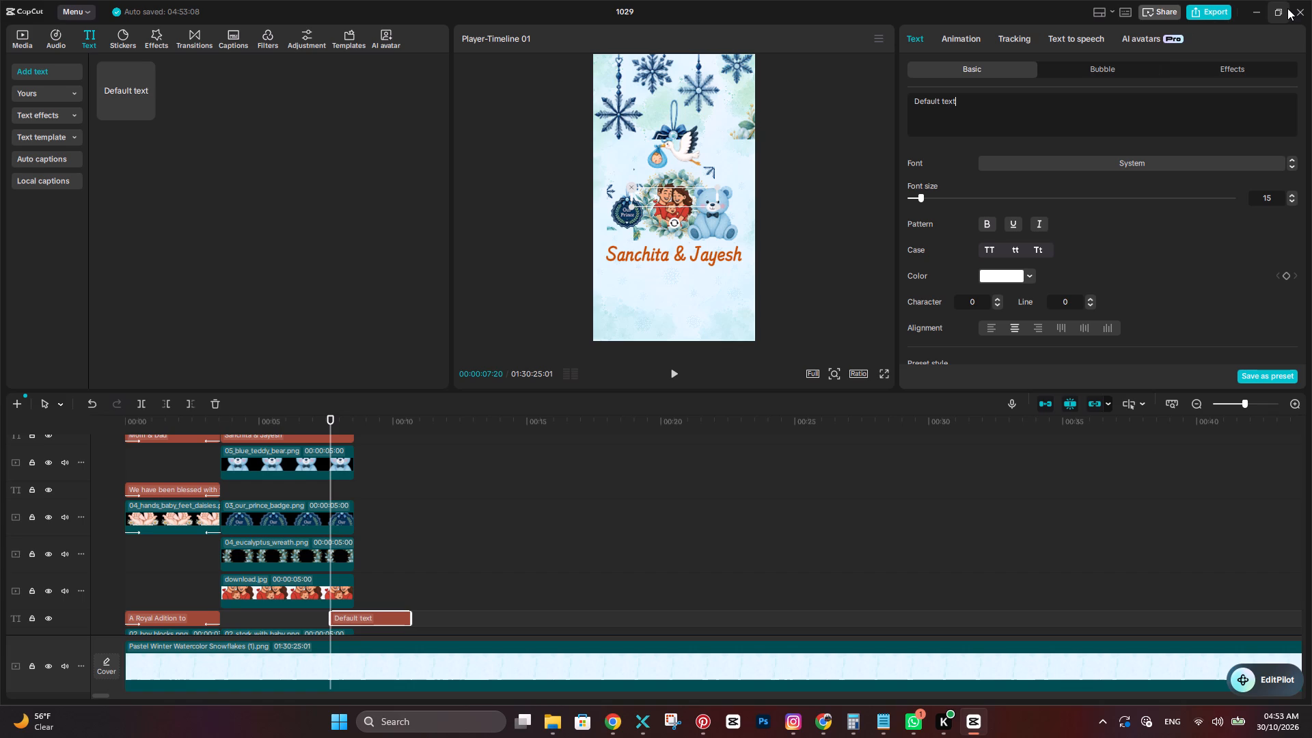
drag(966, 107, 955, 107)
drag(955, 107, 918, 113)
key(ctrl+a)
key(BackSpace)
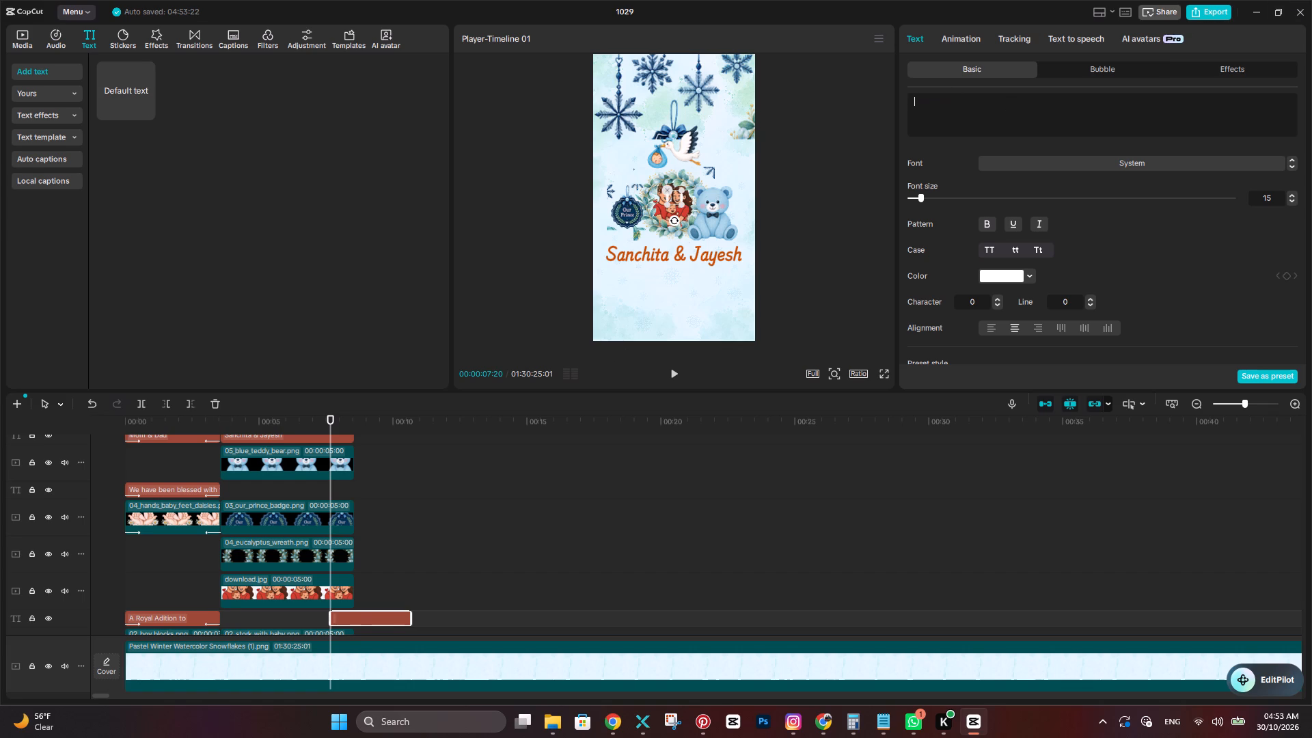
key(shift+w)
key(e)
key(space)
key(i)
text(nvite)
key(space)
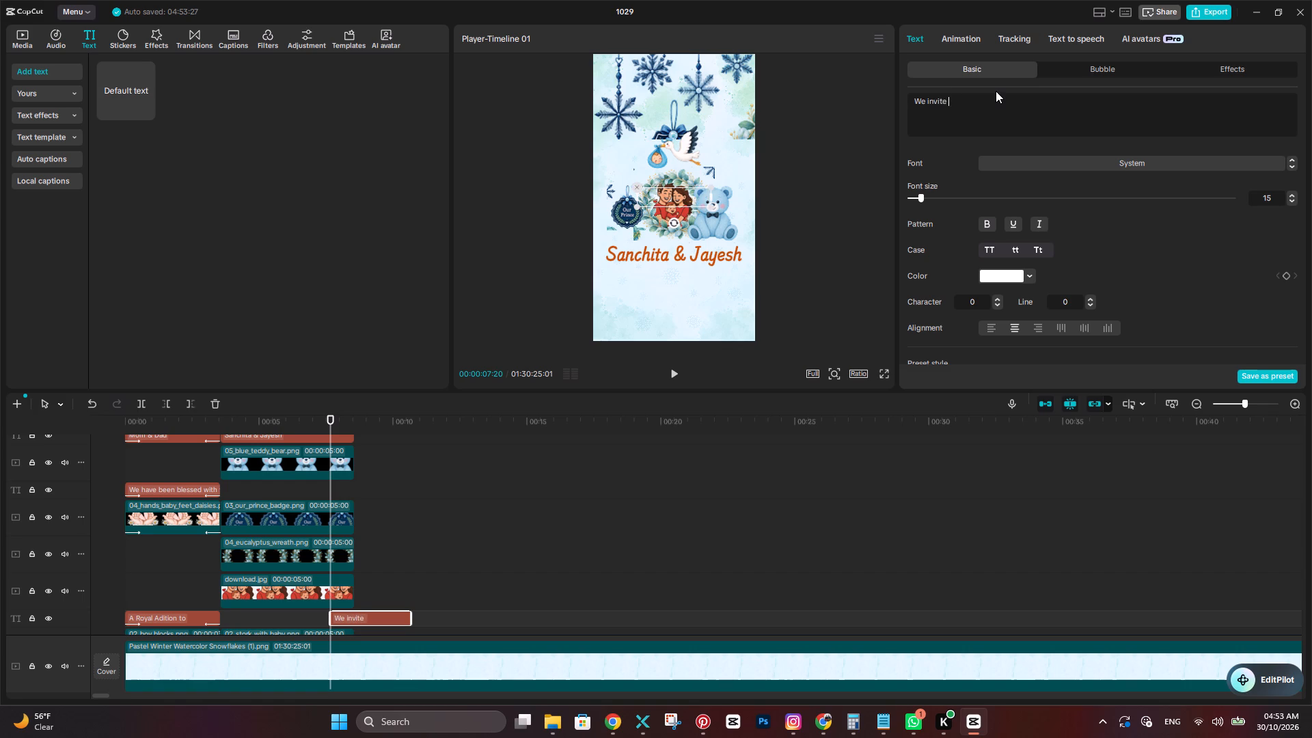
text(you)
Continue the invitation text with "to our little one's", checking the wording against the reference video.
key(alt+Tab)
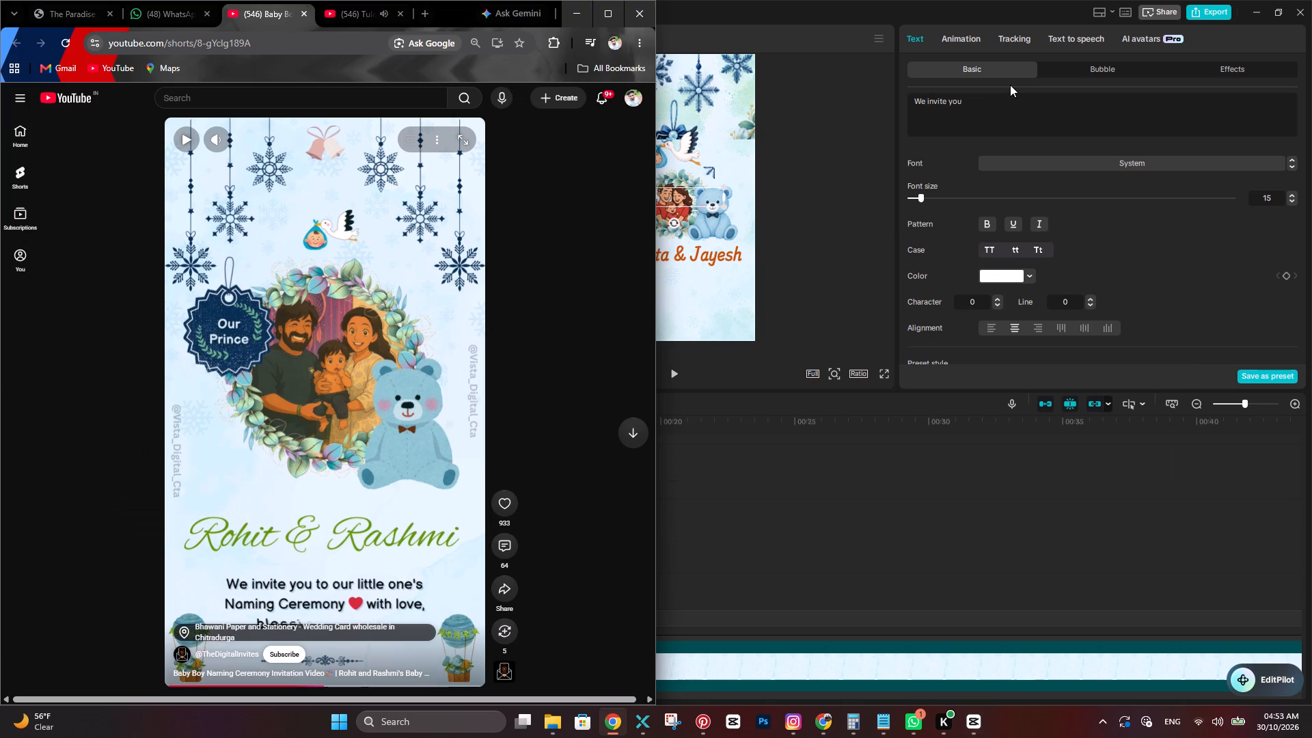
key(alt+Tab)
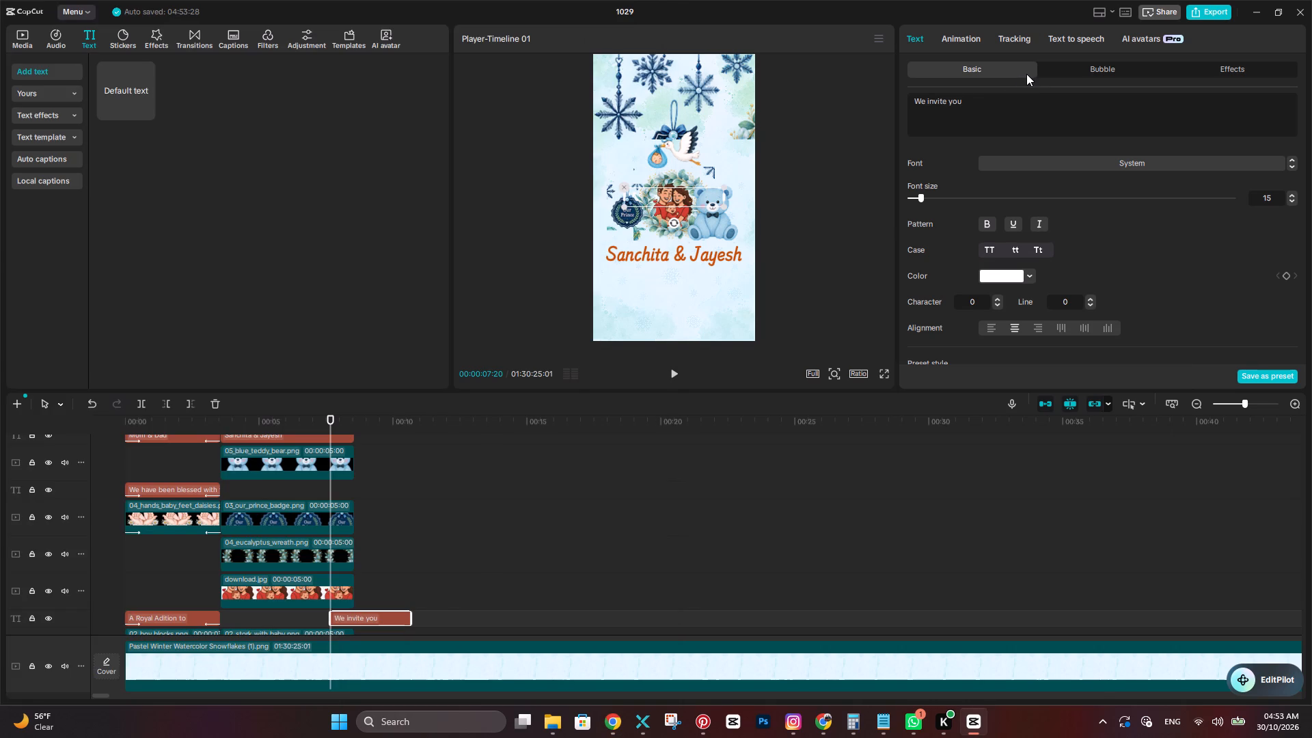
text(to)
key(BackSpace)
key(BackSpace)
key(space)
text(to)
key(space)
key(a)
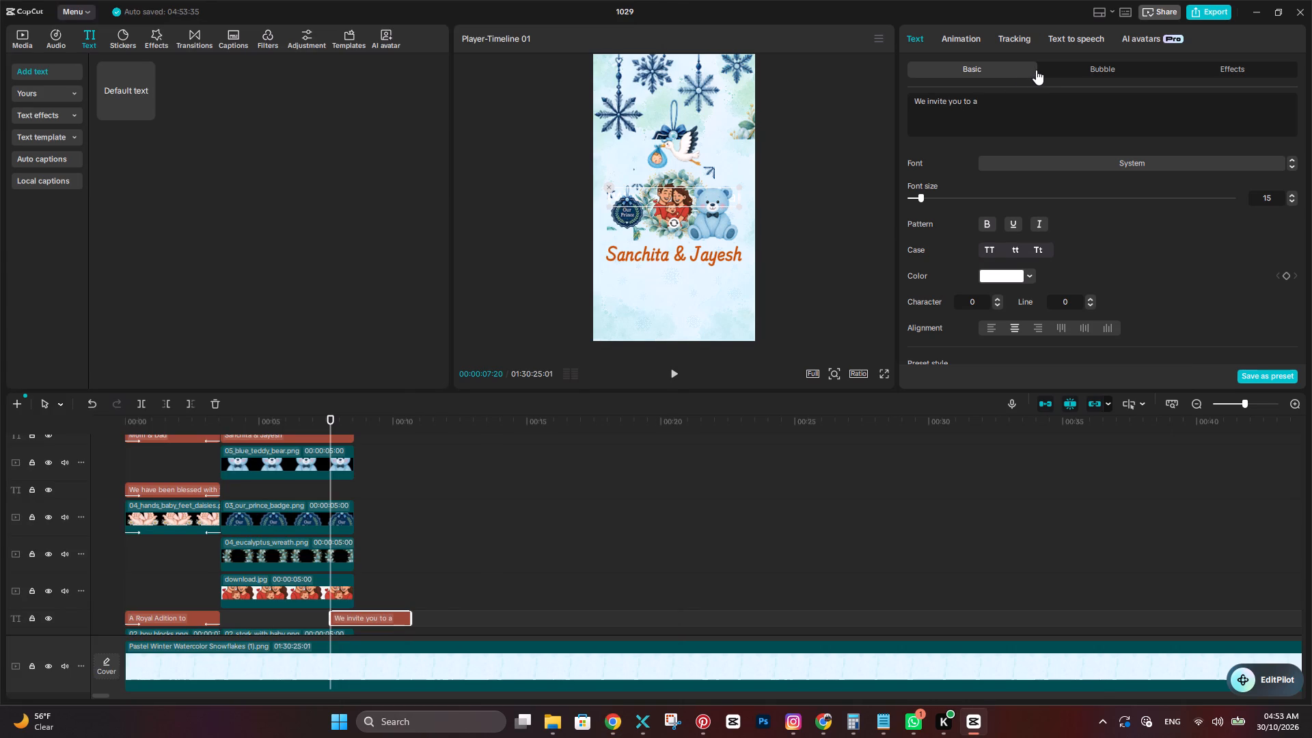
key(BackSpace)
text(our)
key(space)
key(alt+Tab)
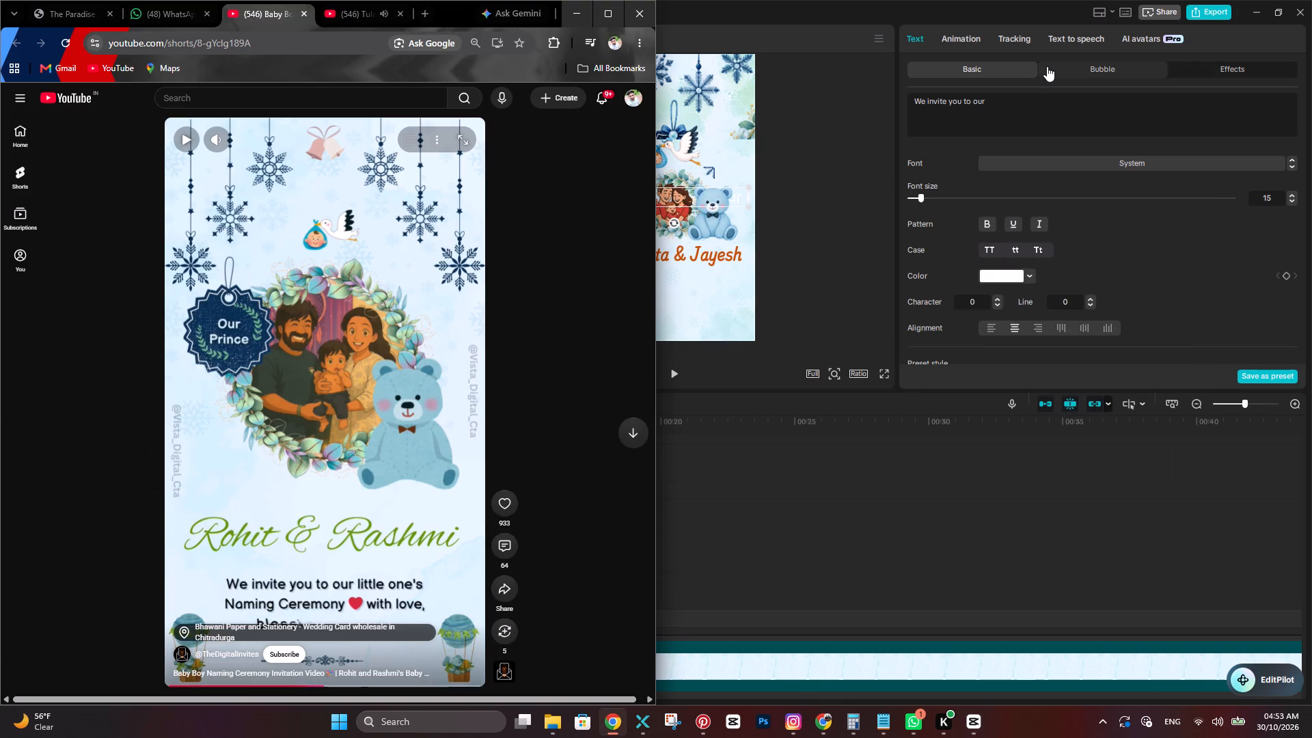
key(alt+Tab)
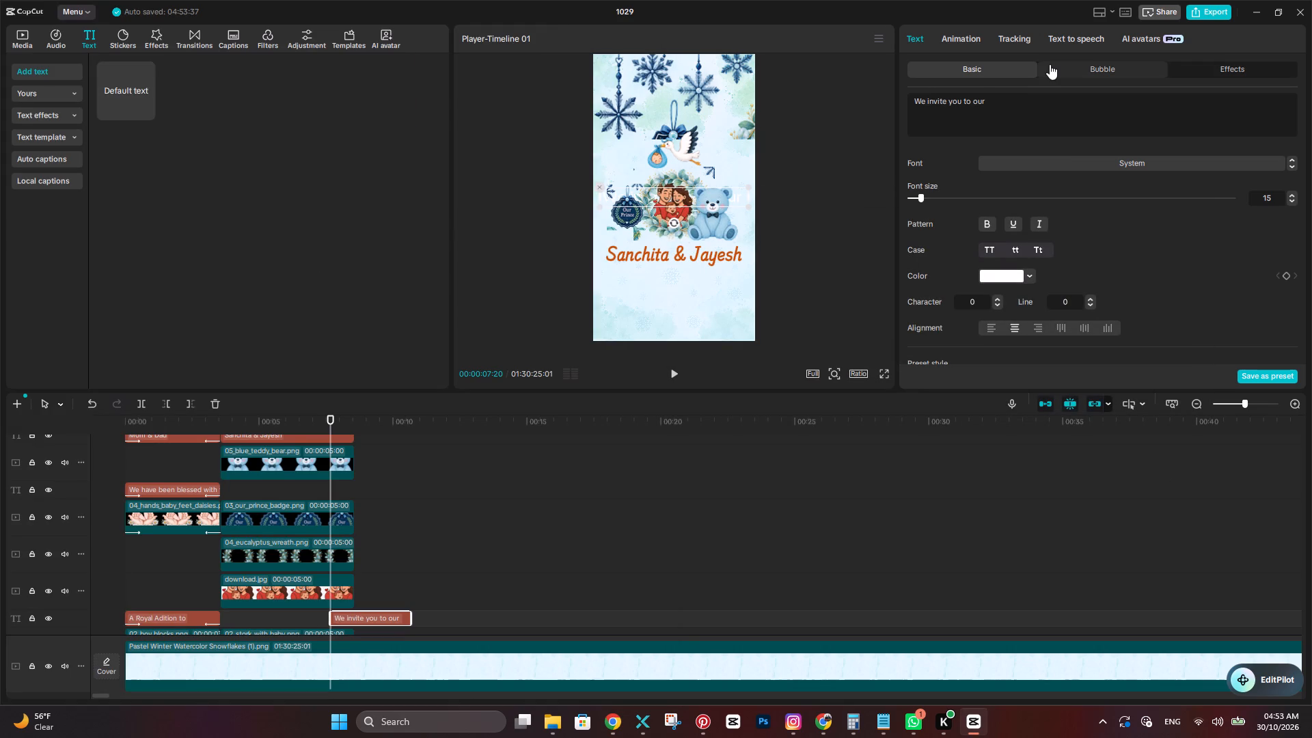
text(little o)
text(ne)
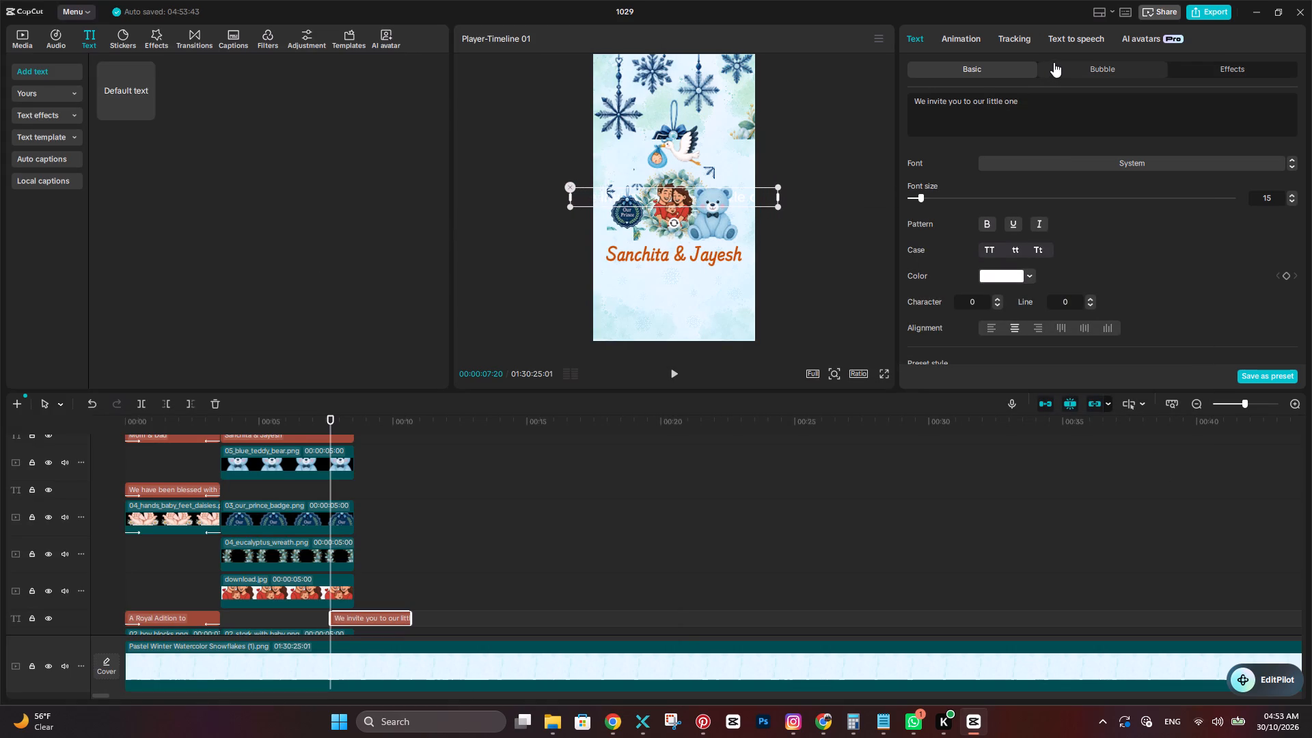
text('s)
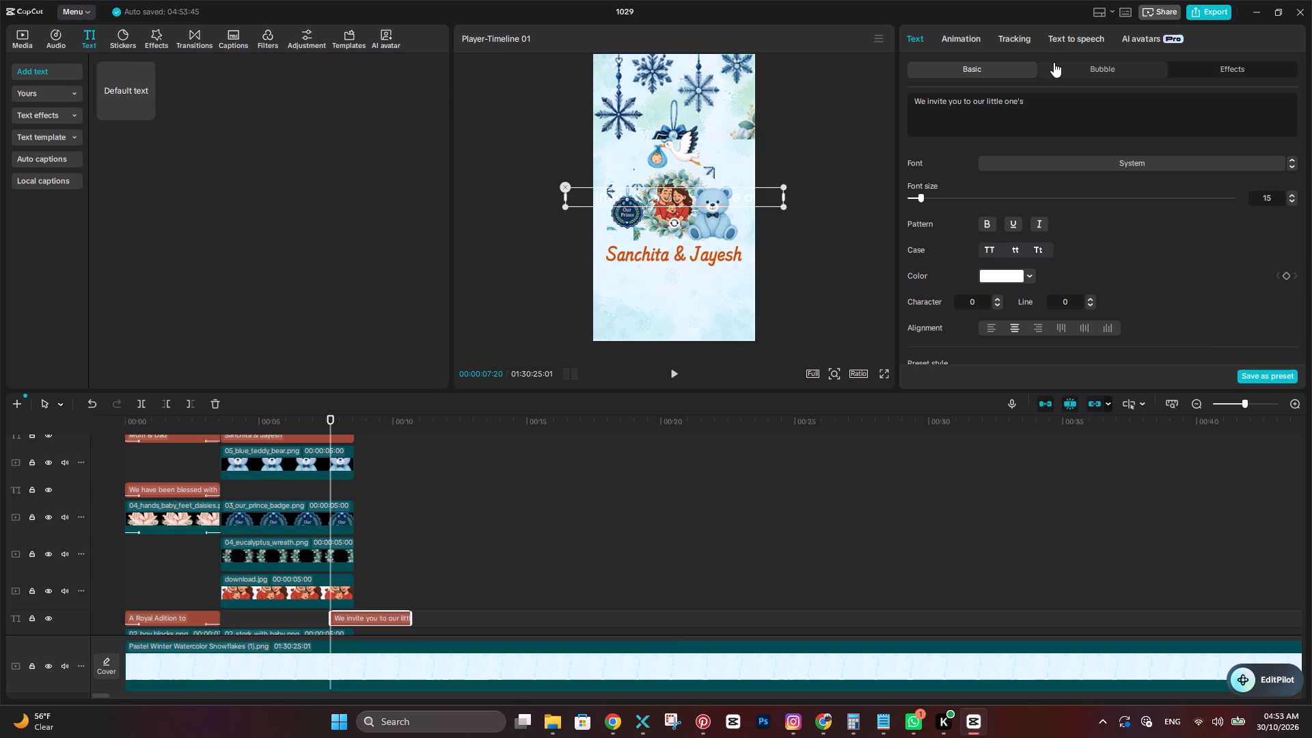
Add a second line reading "naming Ceremony" to the invitation text, checking the spelling against the reference video.
key(alt+Tab)
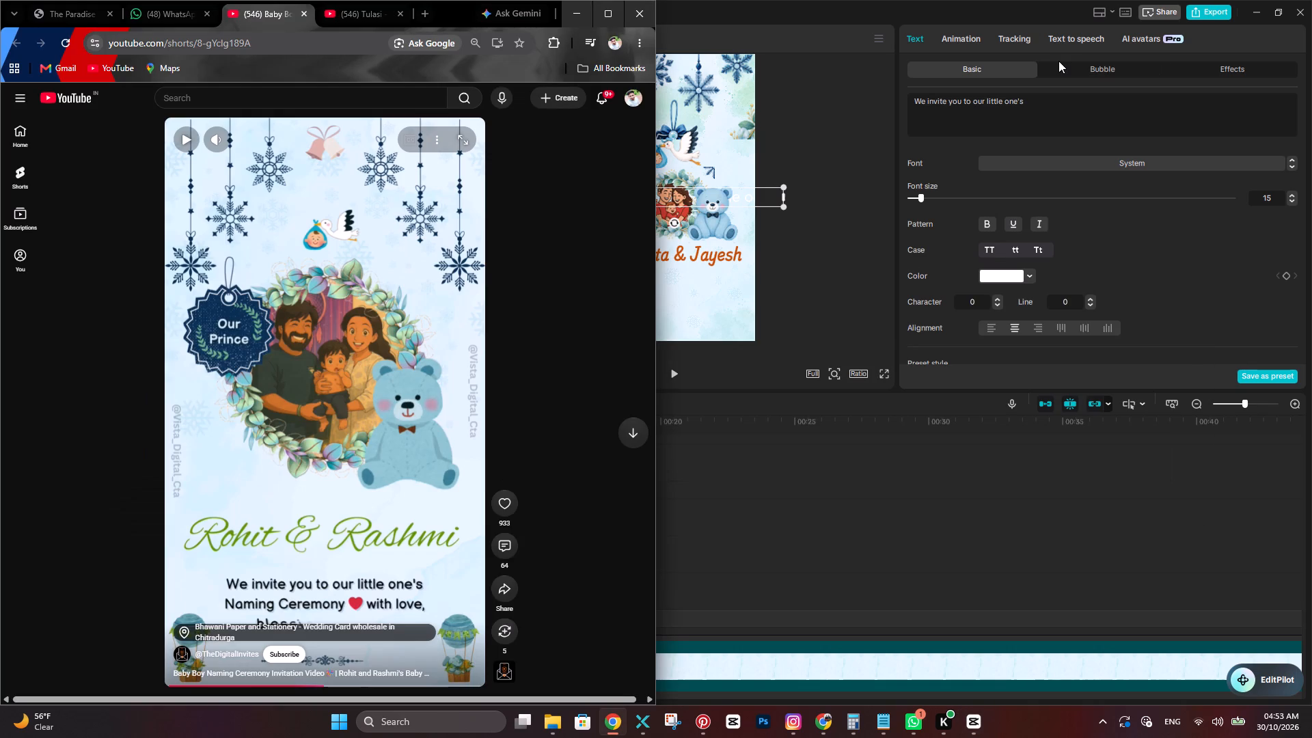
key(alt+Tab)
key(Return)
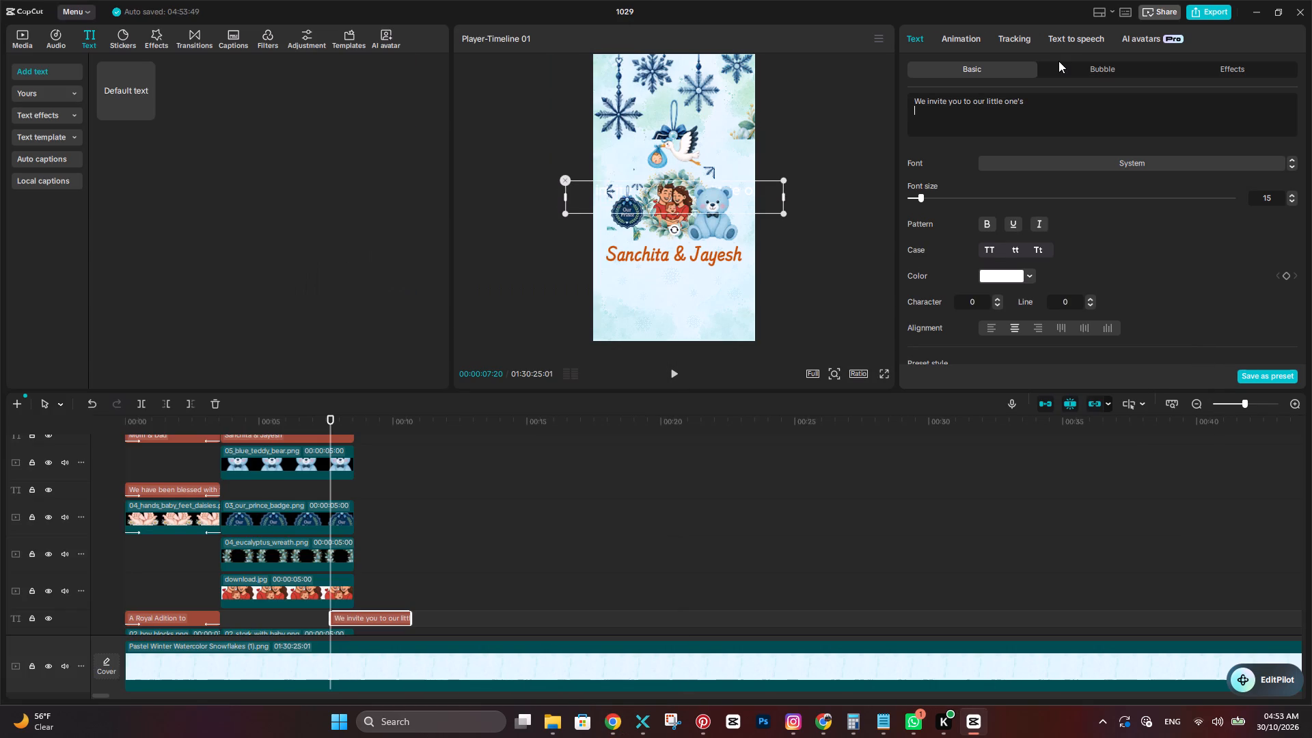
text(namim)
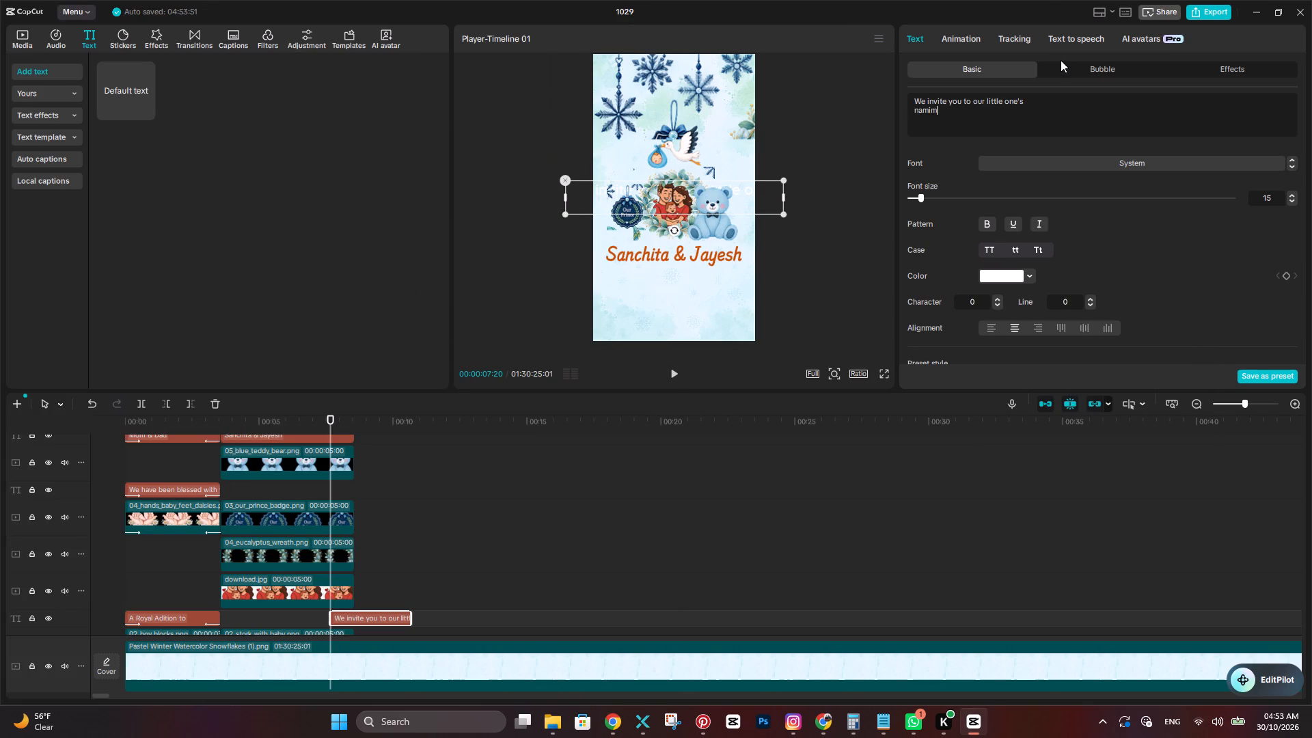
key(BackSpace)
text(ng)
key(space)
key(alt+Tab)
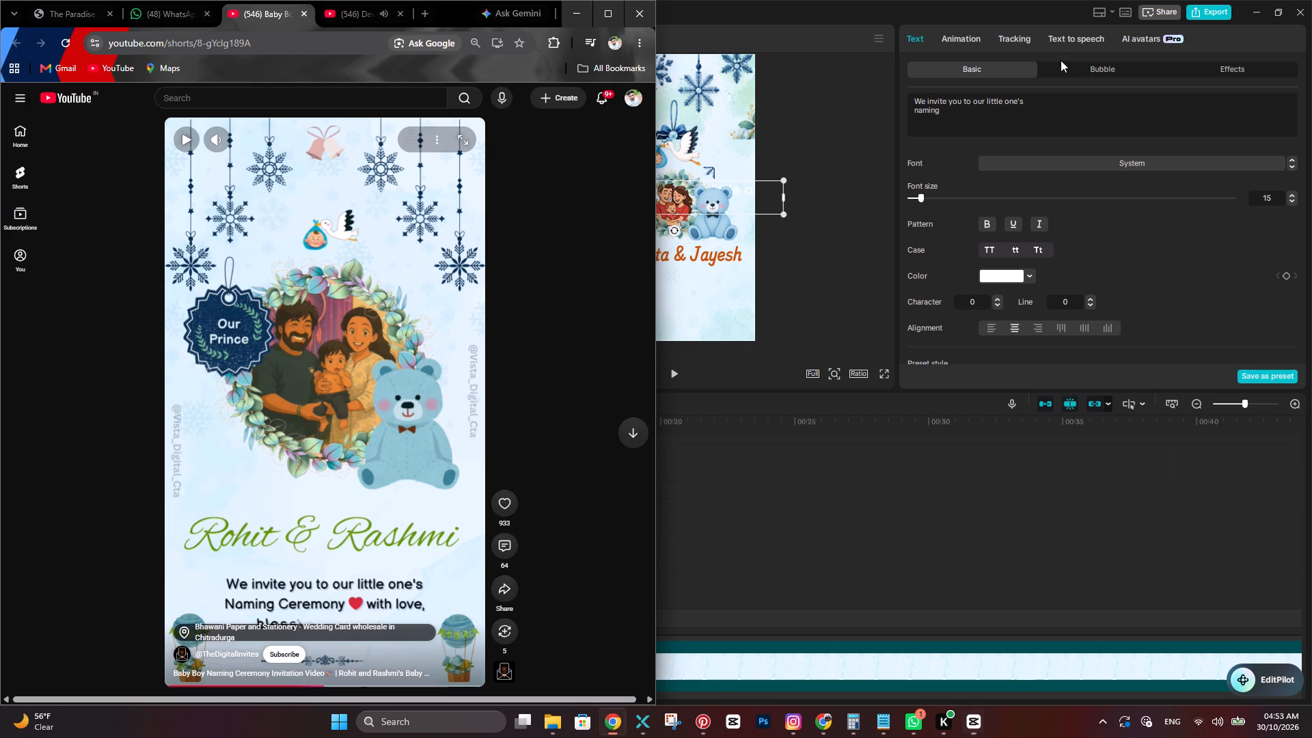
key(alt+Tab)
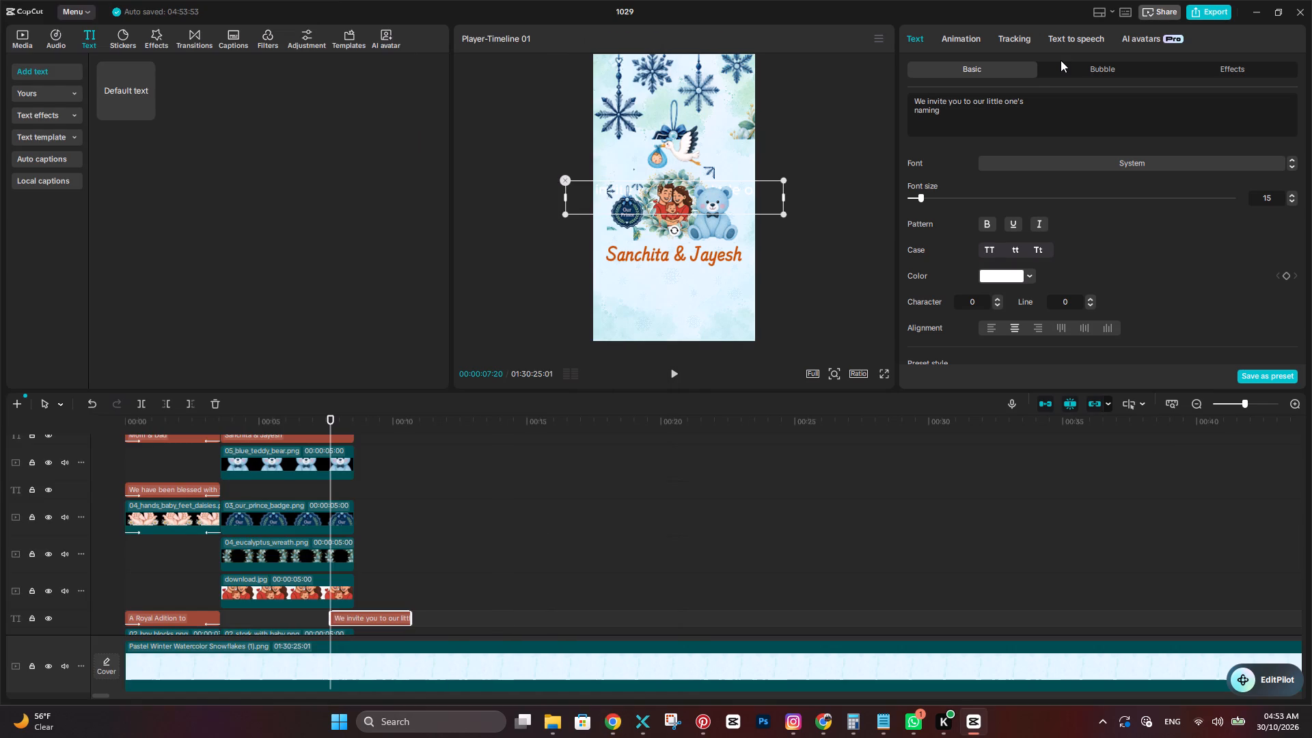
text(Cera)
key(alt+Tab)
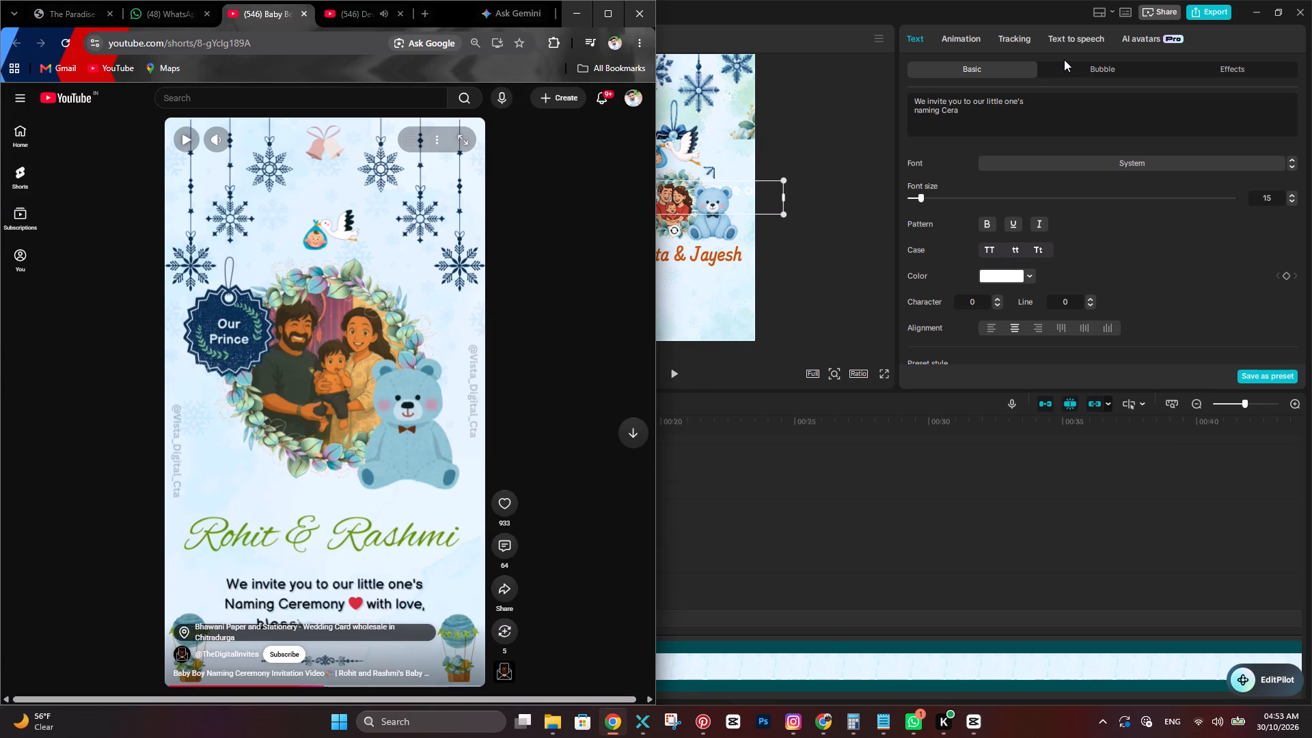
key(alt+Tab)
key(BackSpace)
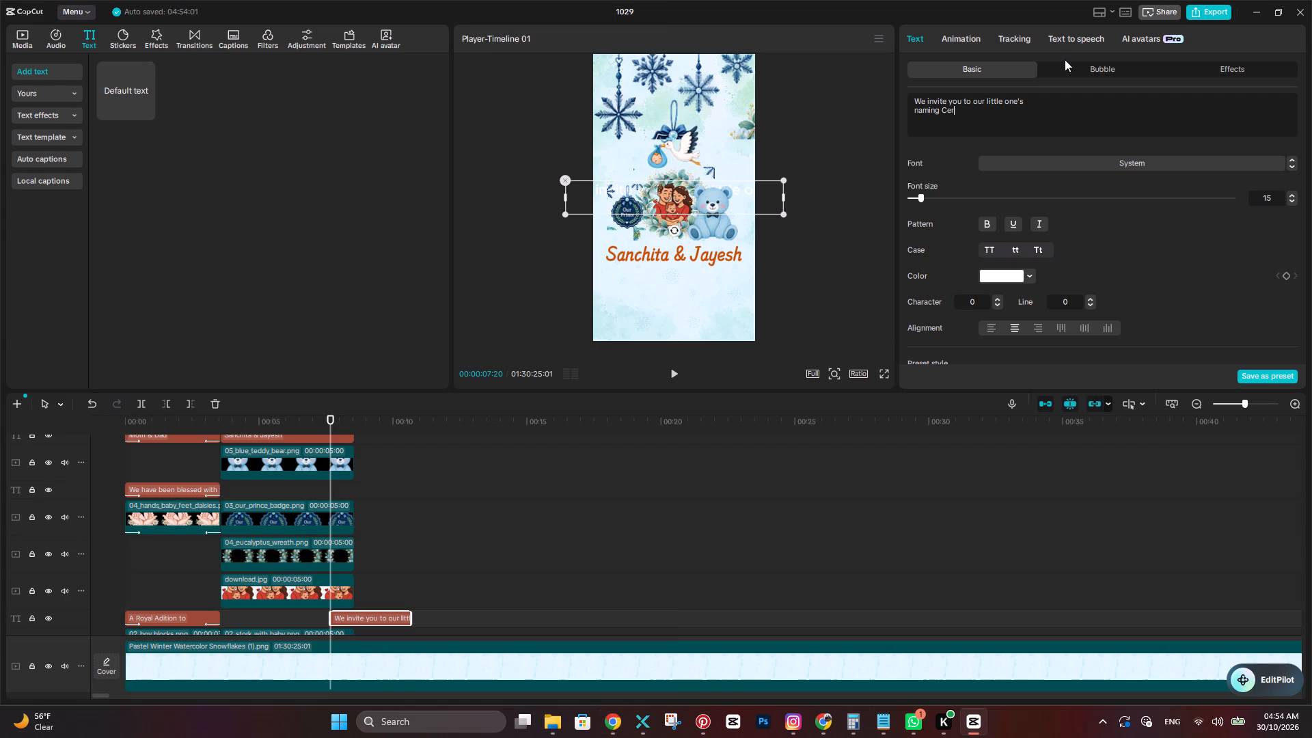
key(e)
key(alt+Tab)
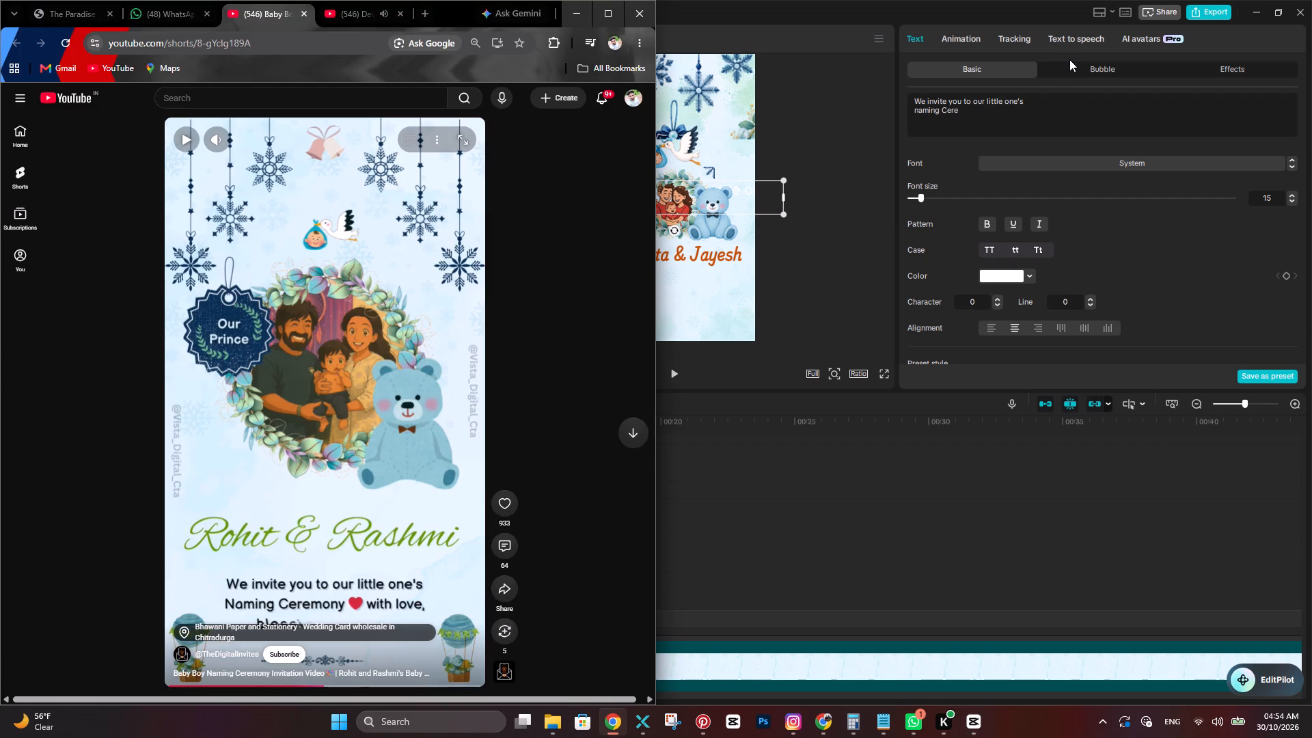
key(alt+Tab)
text(mony)
key(space)
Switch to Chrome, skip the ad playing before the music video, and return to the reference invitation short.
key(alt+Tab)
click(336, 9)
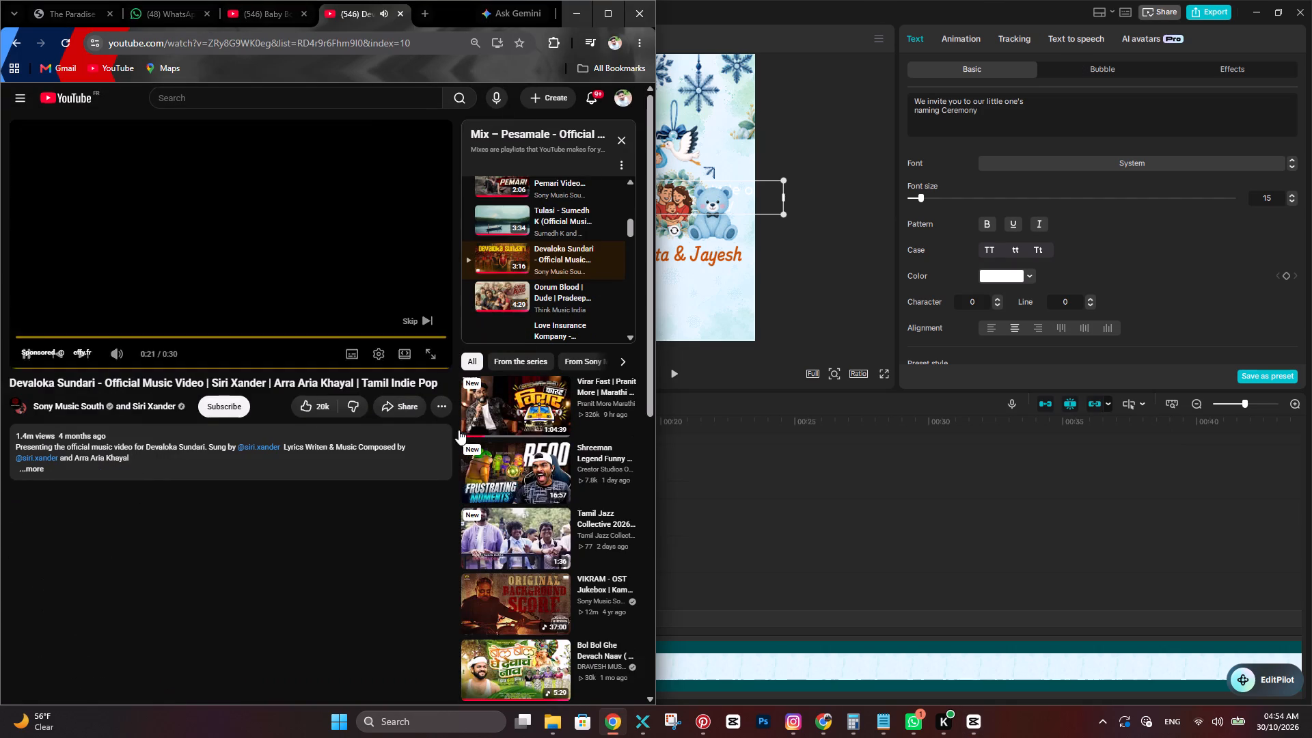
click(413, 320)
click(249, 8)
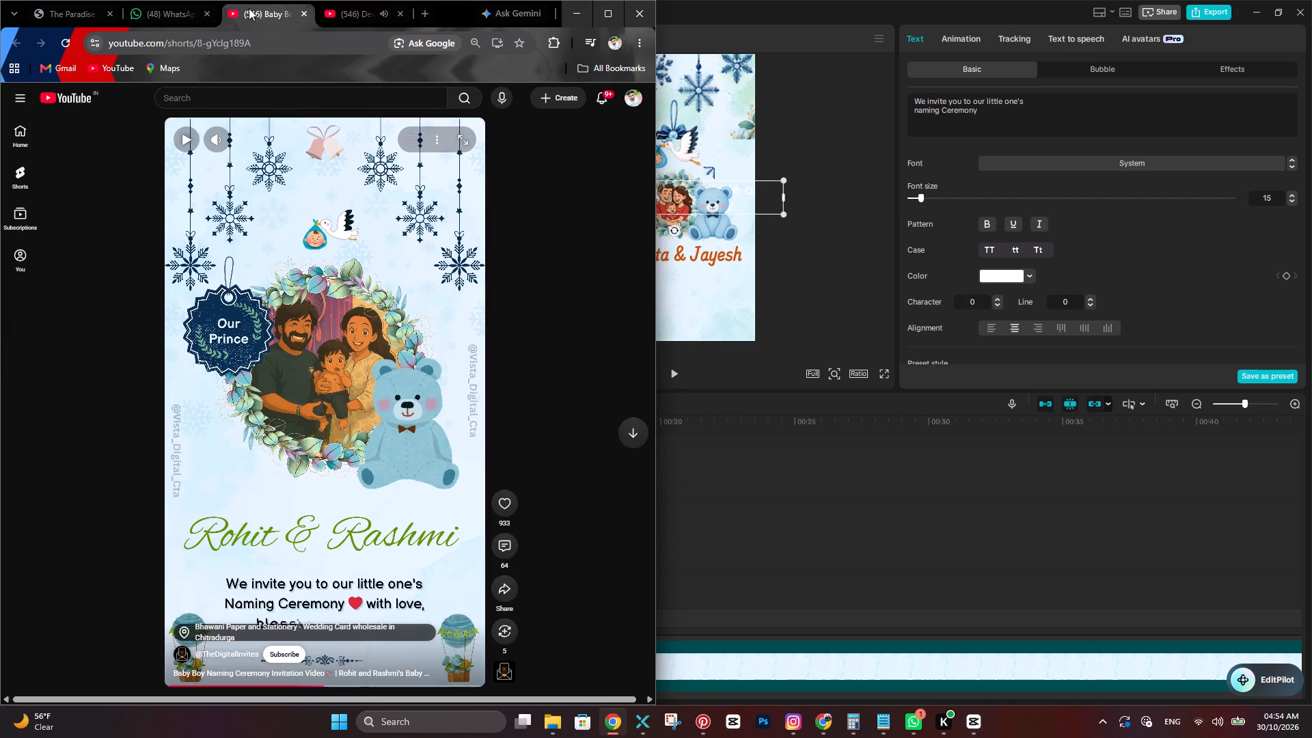
Switch to CapCut and insert a red heart emoji followed by a space after "naming Ceremony" in the invitation text.
click(1011, 115)
key(alt+Tab)
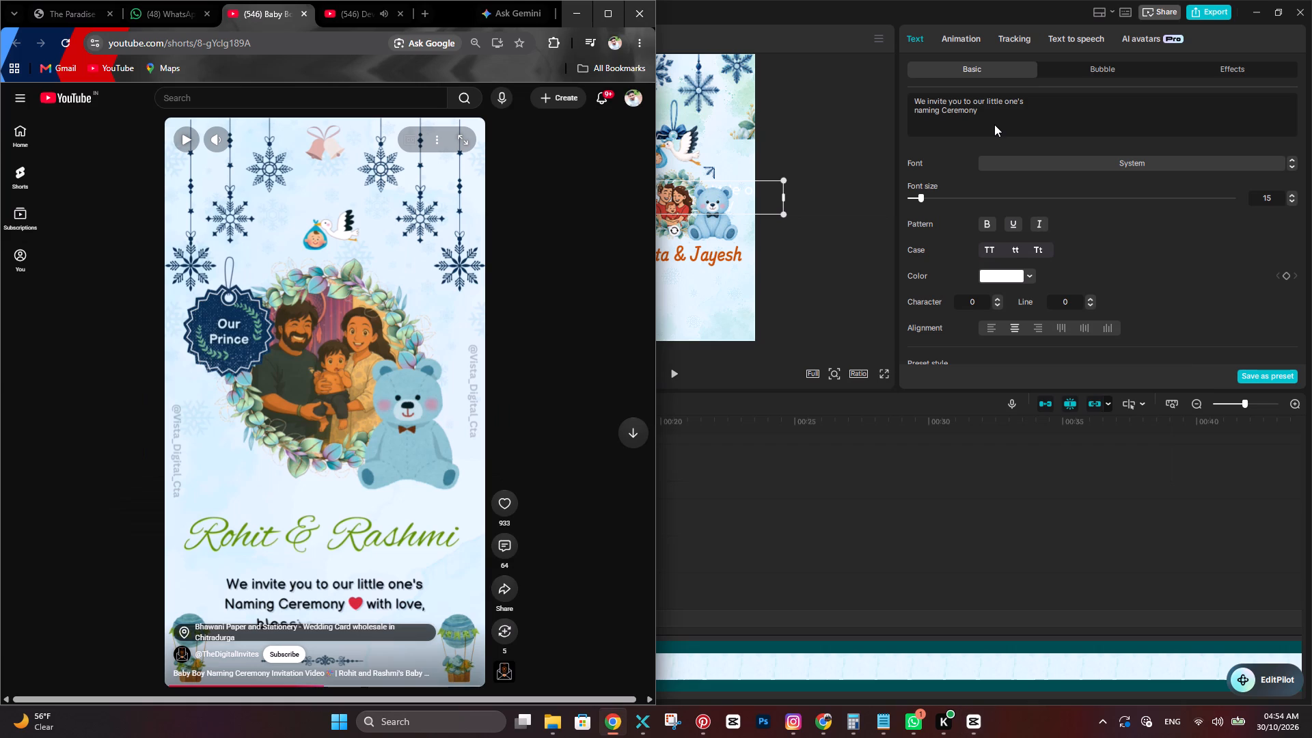
key(alt+Tab)
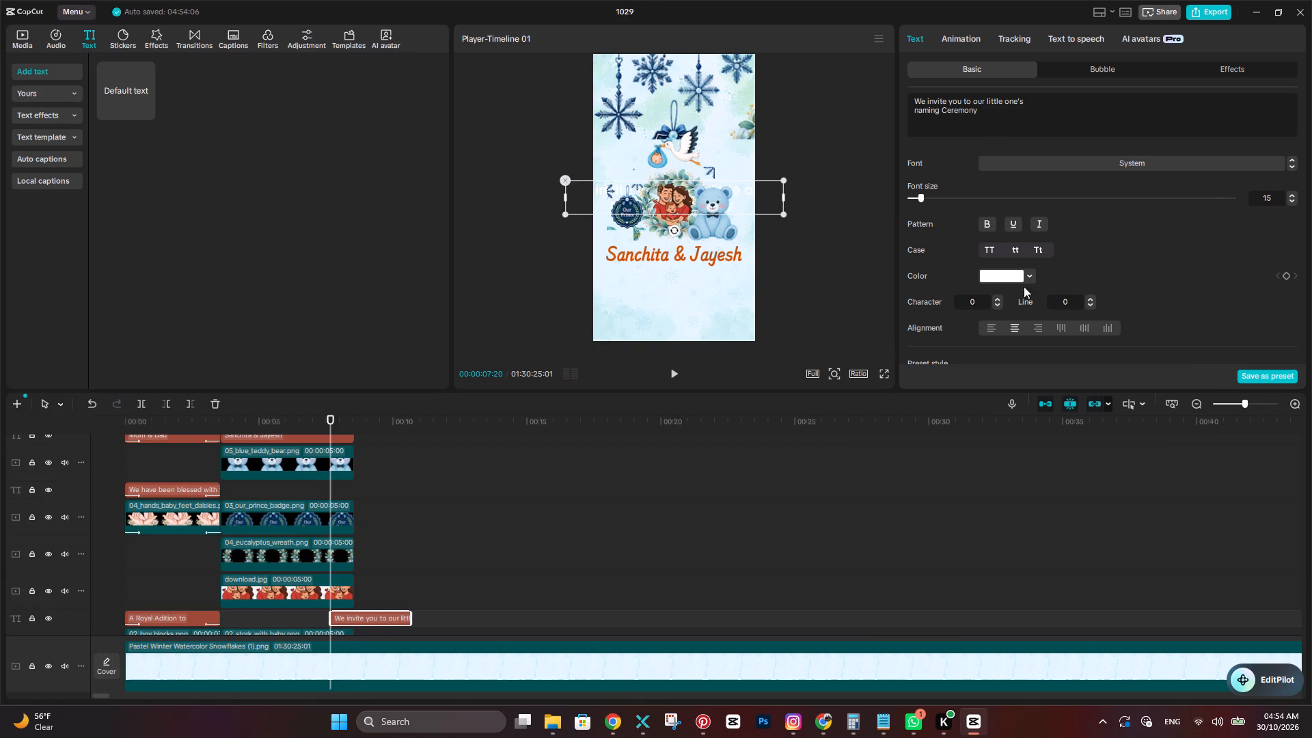
click(1140, 724)
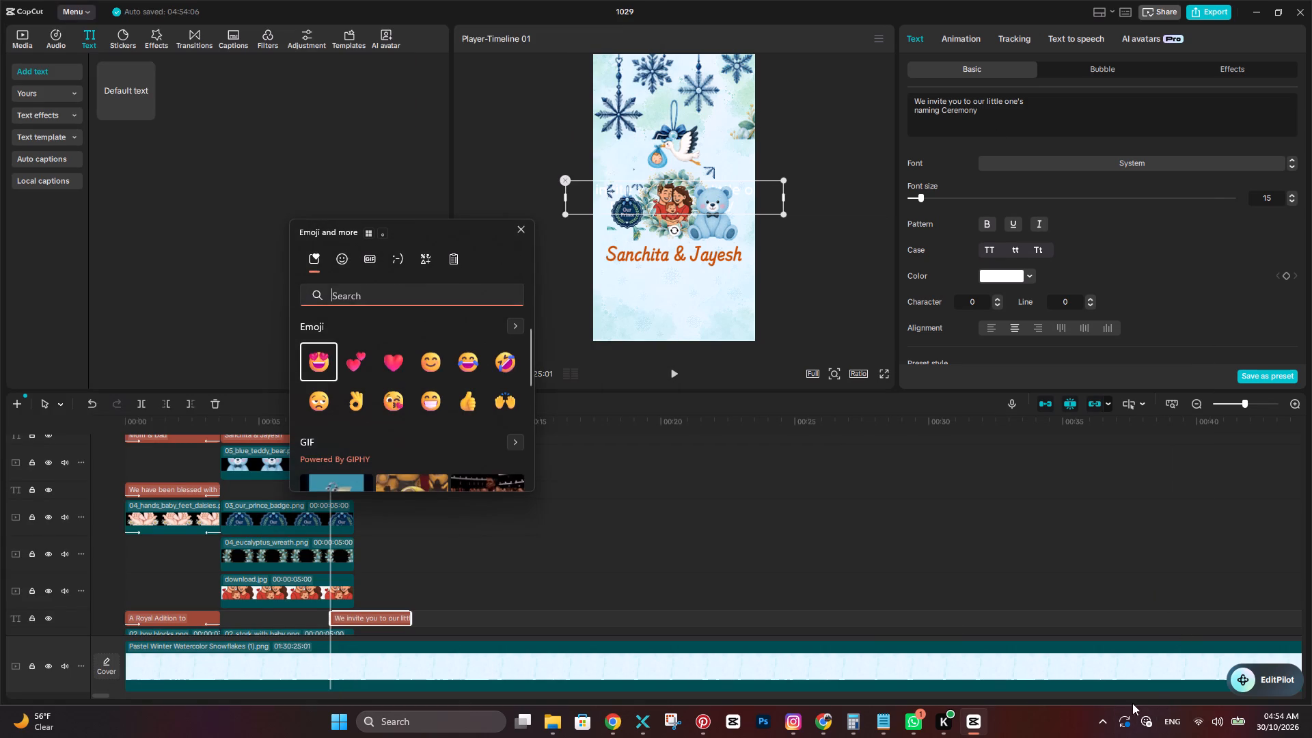
click(391, 357)
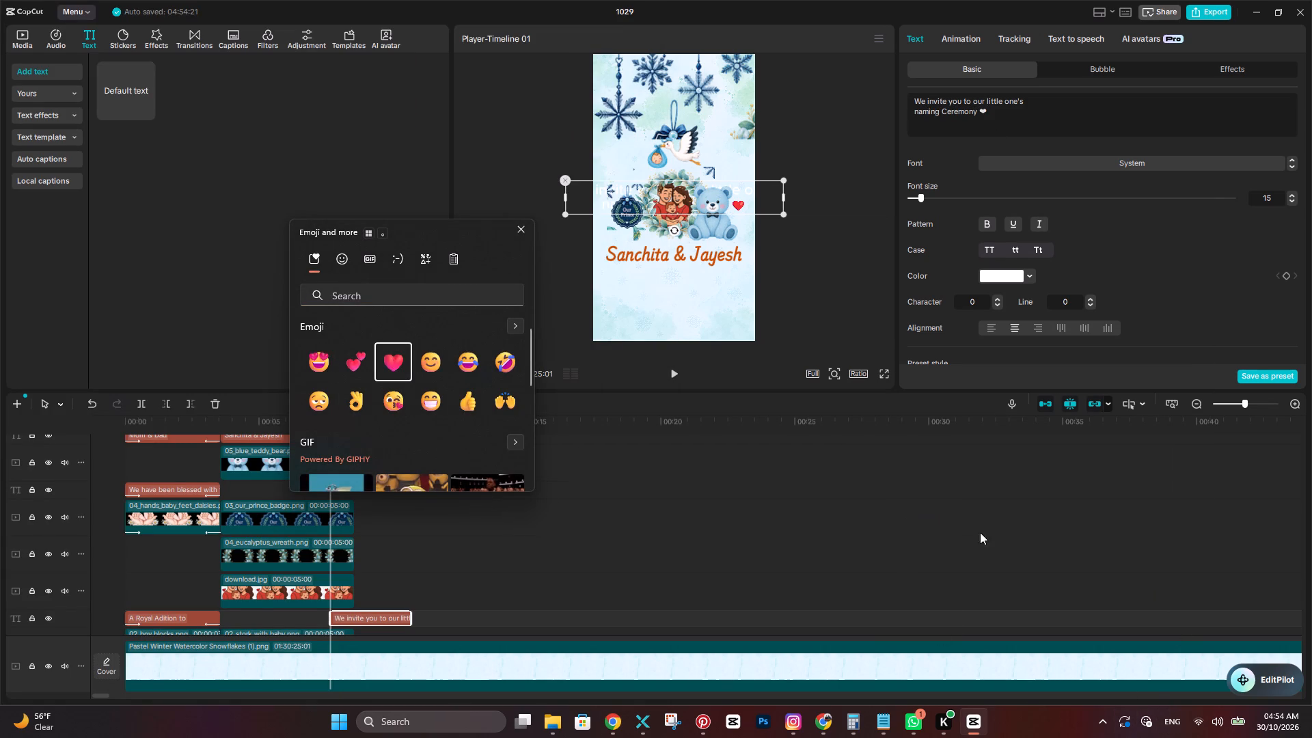
click(1010, 115)
key(space)
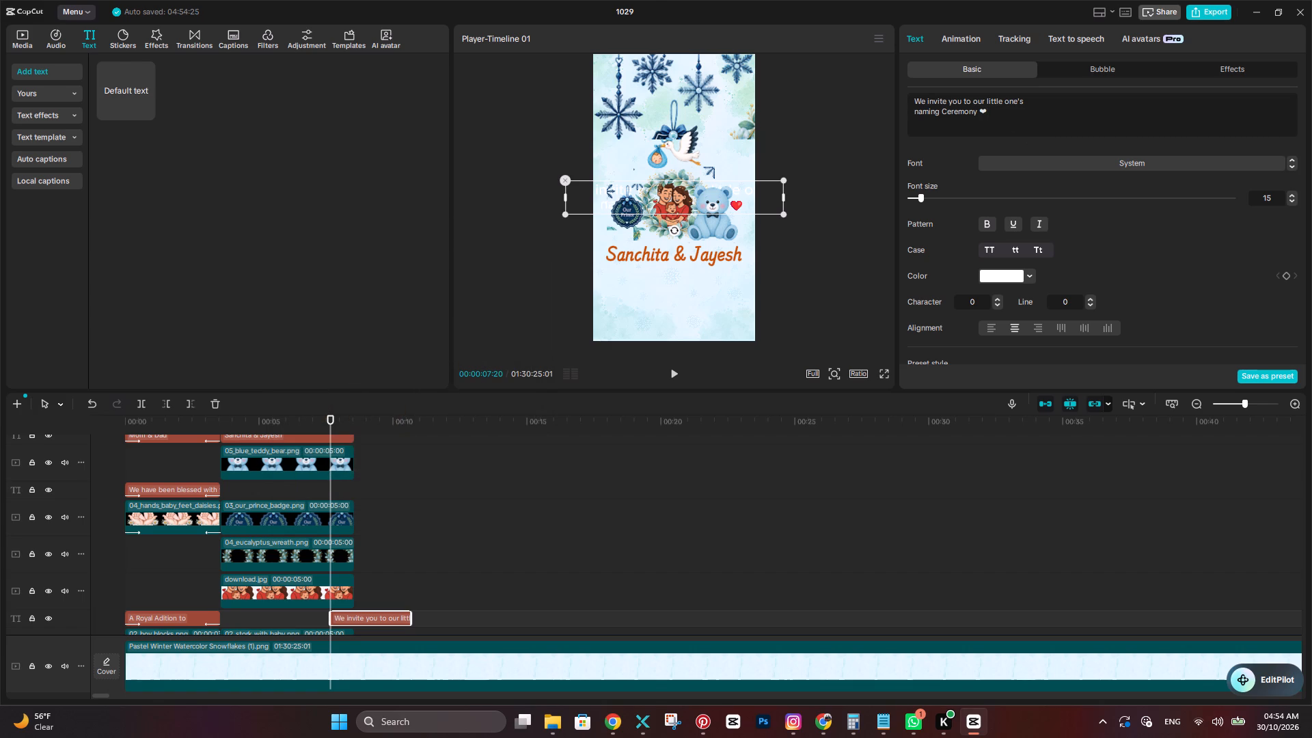
Check the reference short and continue the invitation's second line with "with love" after the heart emoji.
key(alt+Tab)
key(alt+Tab)
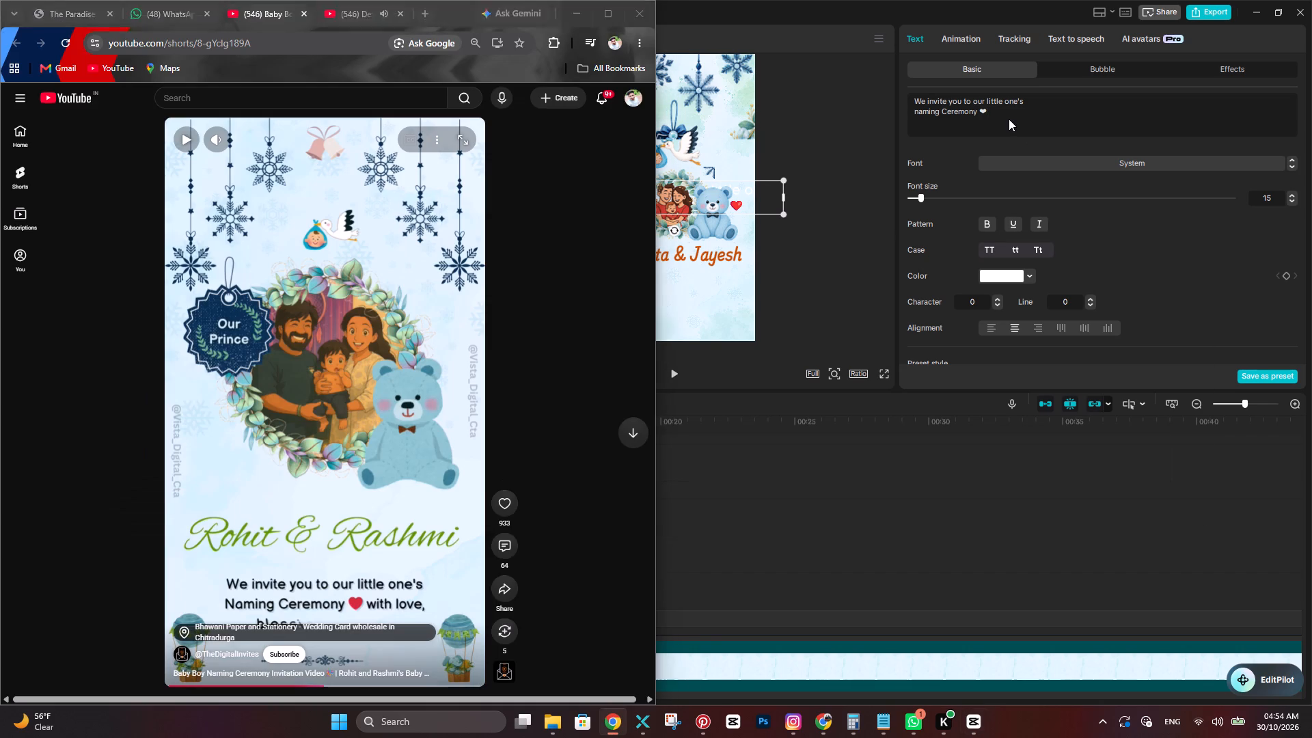
text(with love)
key(space)
Switch to Chrome and play the reference invitation short up to the full invitation message, pausing to read the wording after "with love".
key(alt+Tab)
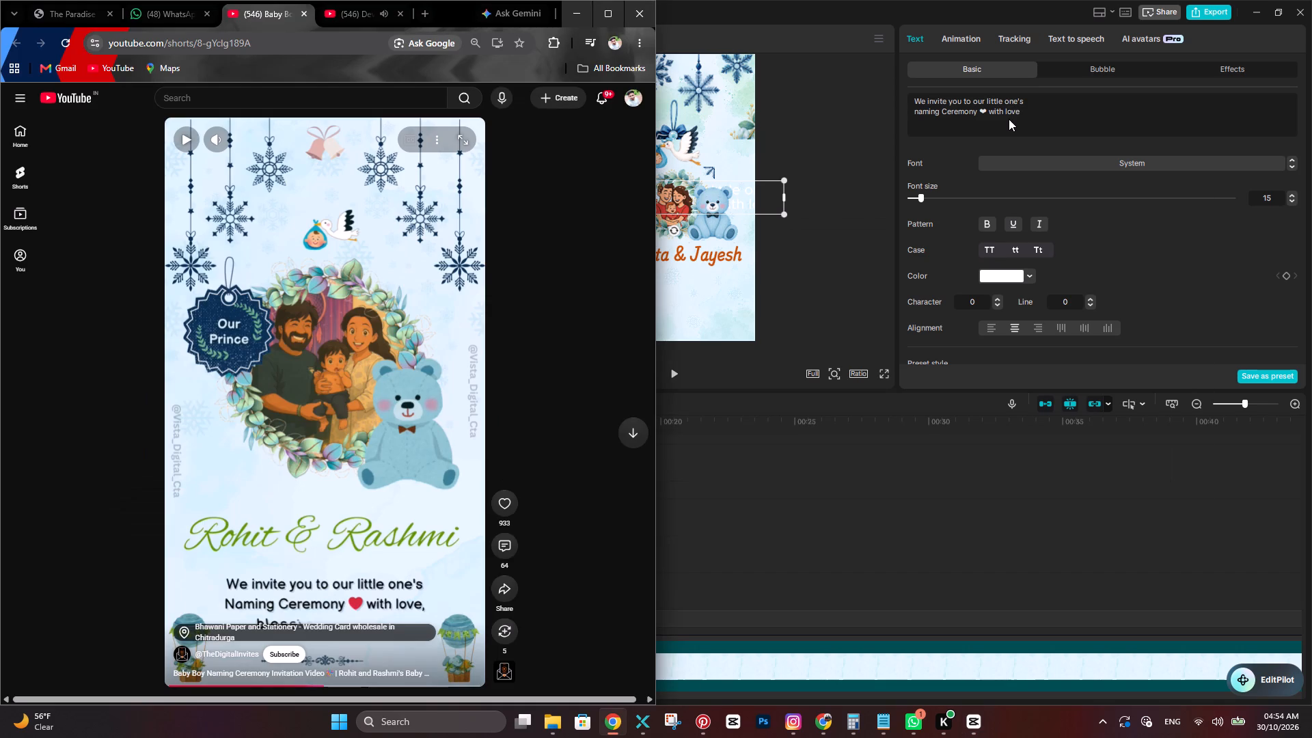
key(BackSpace)
key(comma)
click(326, 524)
click(331, 565)
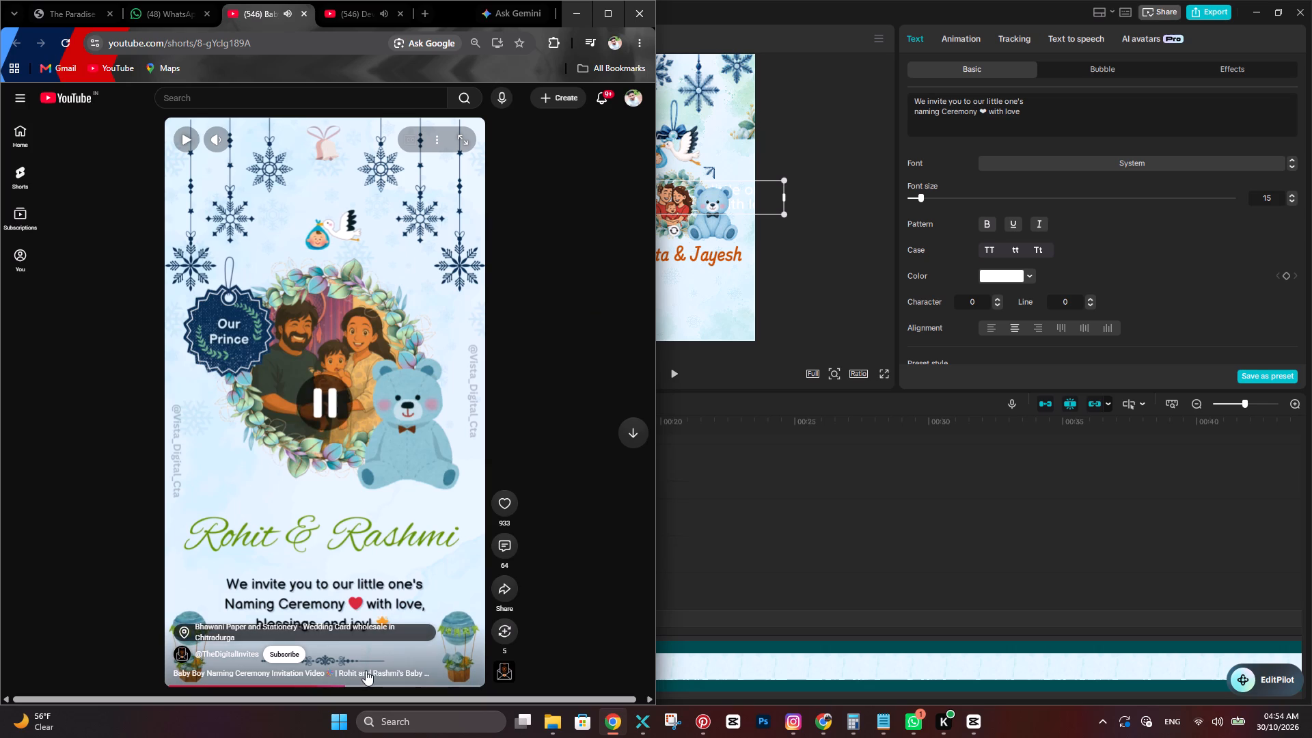
scroll(372, 571, down, 1)
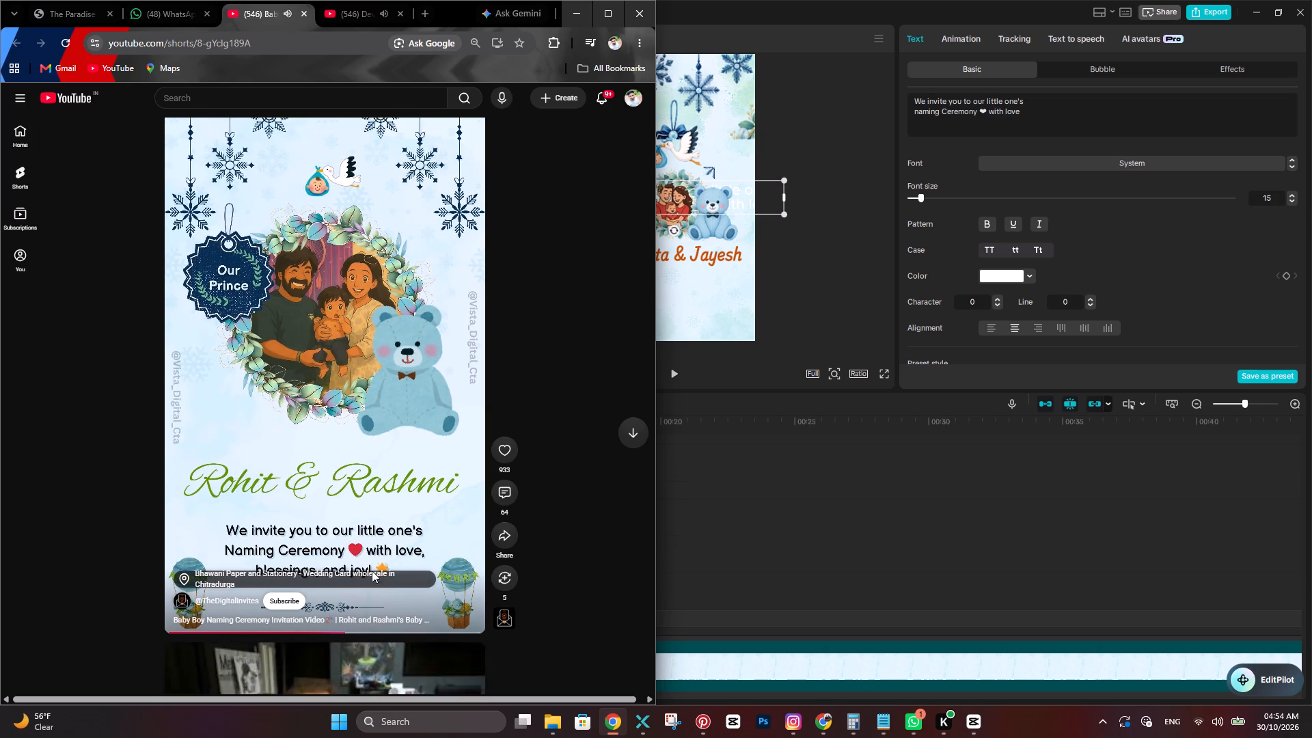
scroll(372, 571, up, 1)
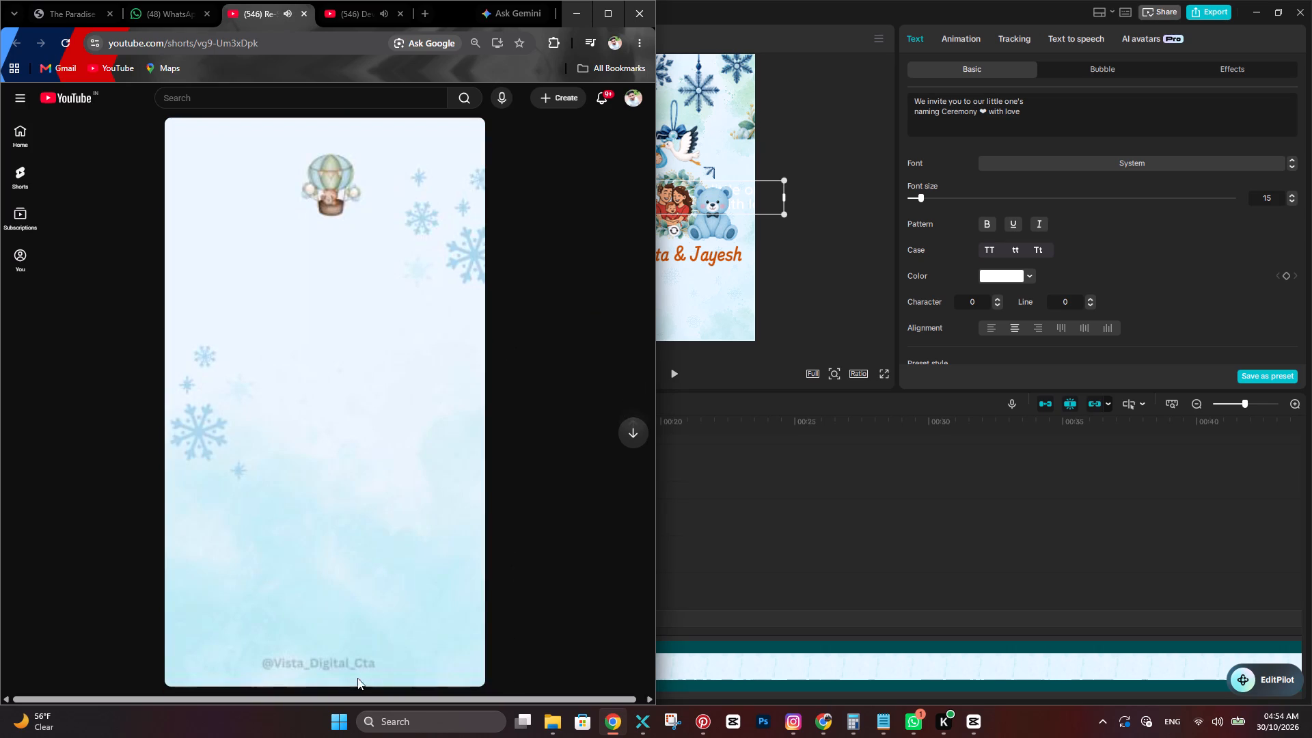
click(314, 686)
click(285, 588)
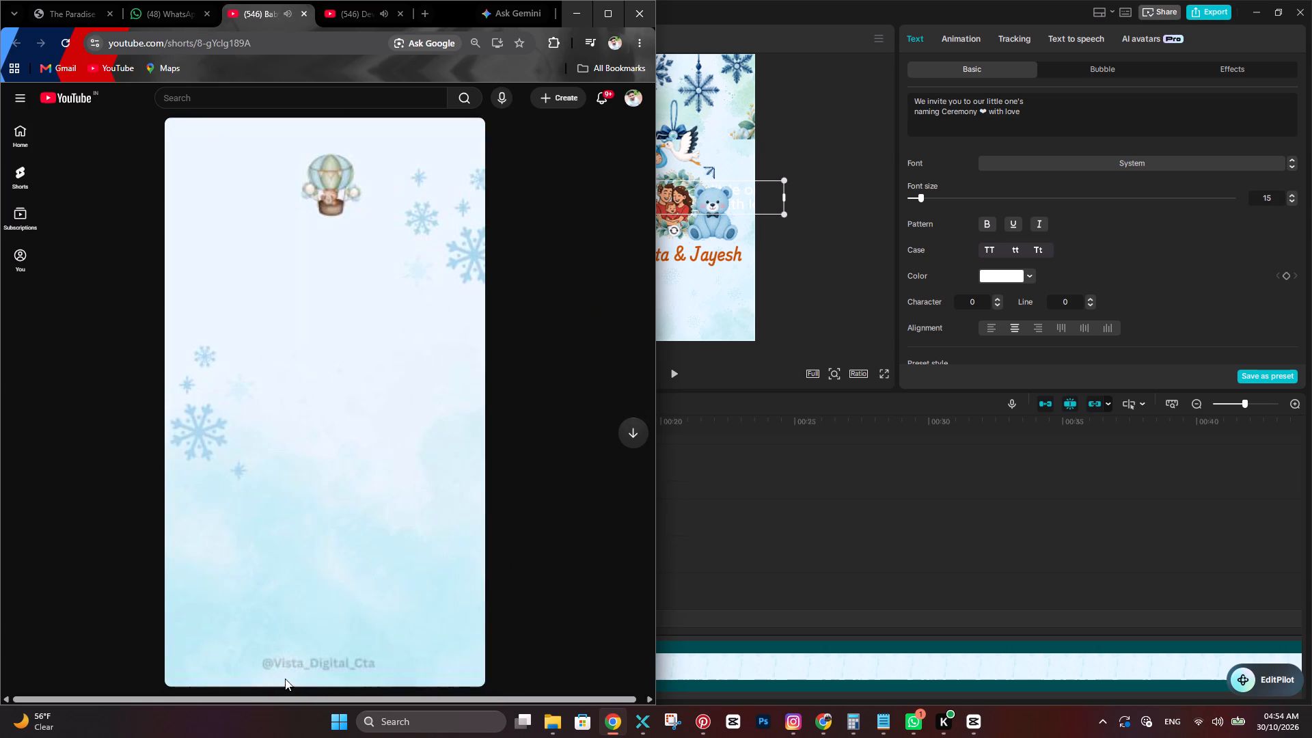
click(320, 489)
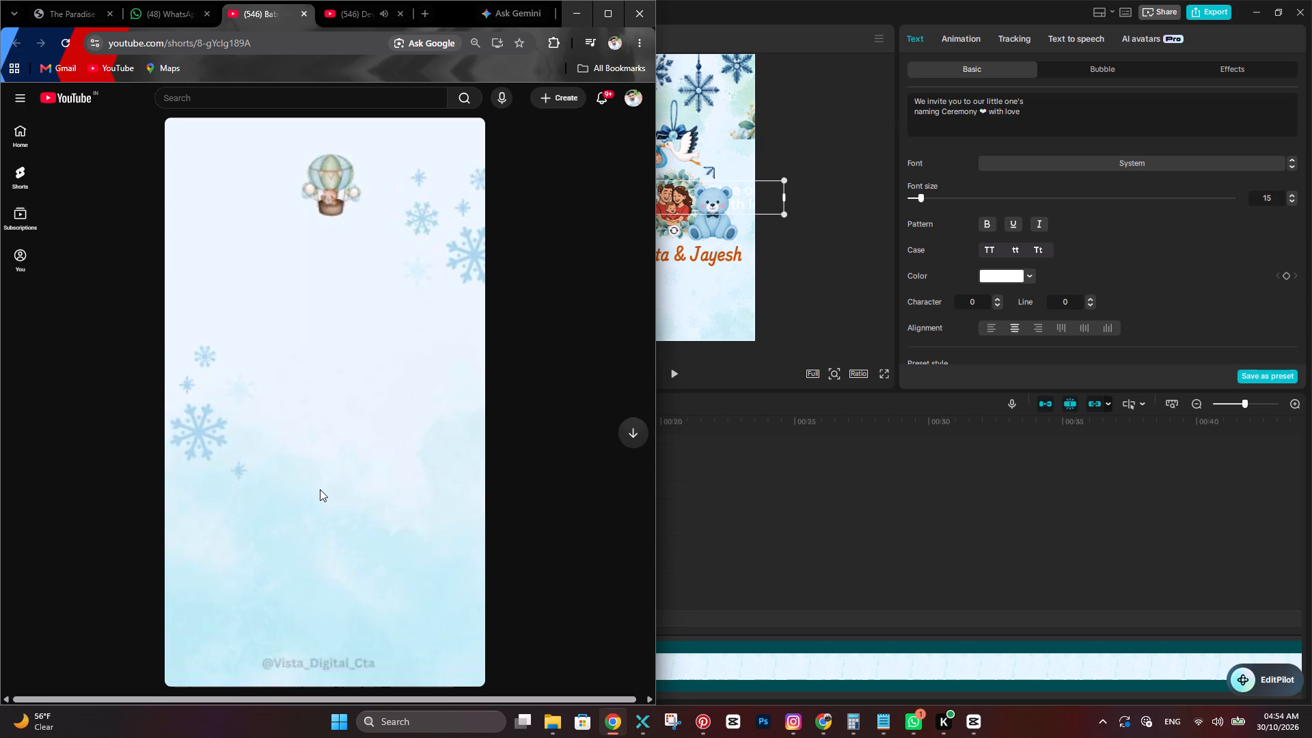
click(320, 489)
key(space)
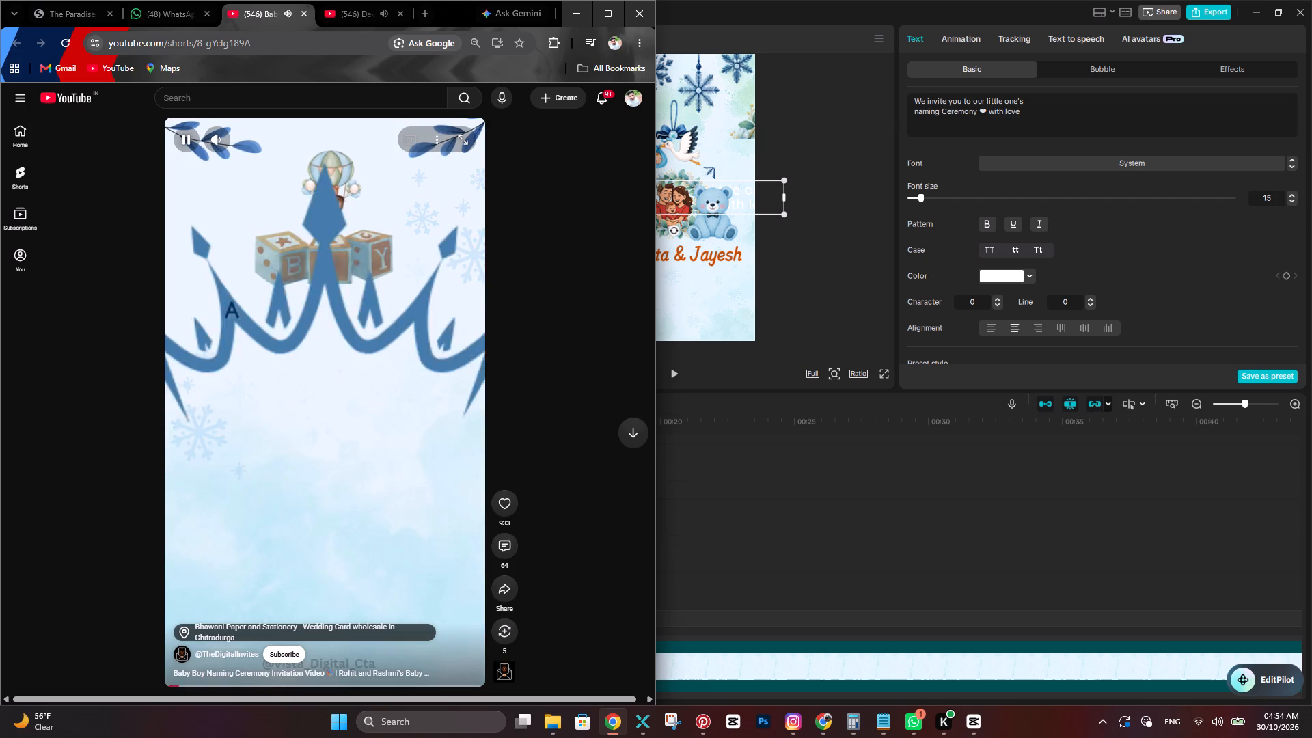
drag(271, 685, 274, 685)
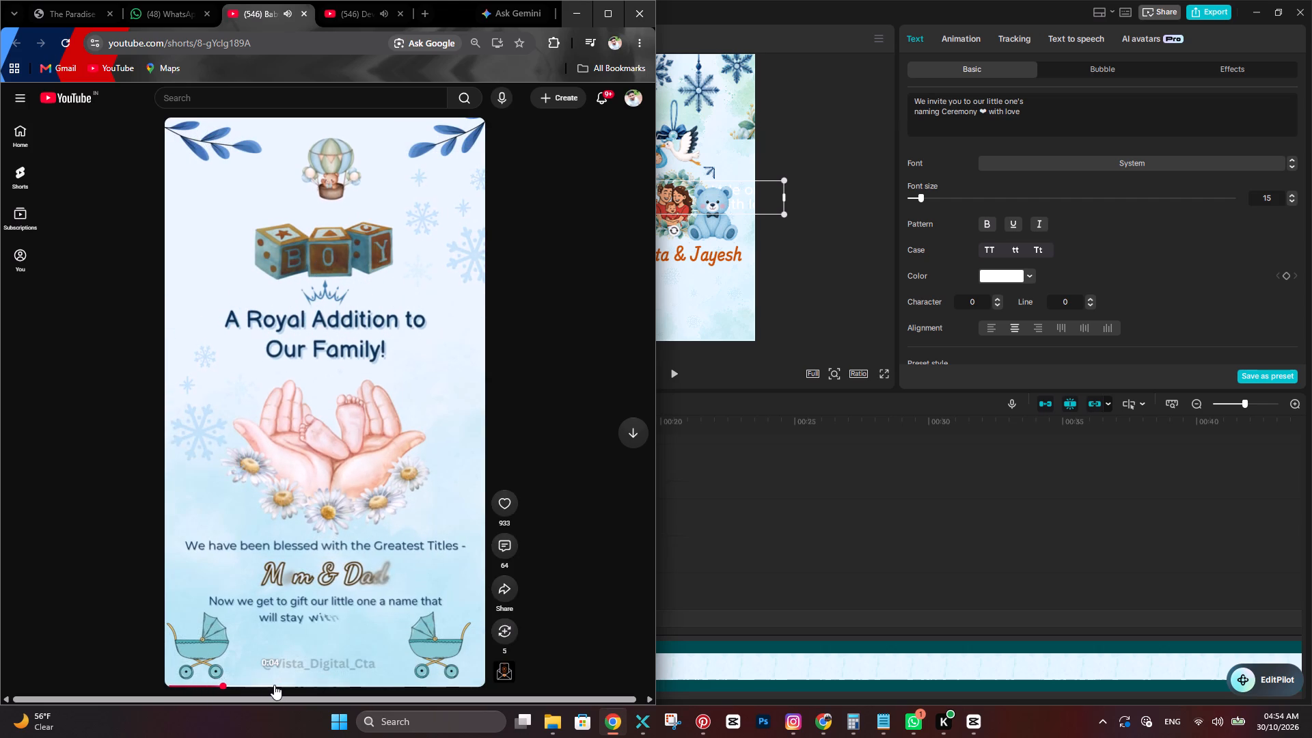
drag(274, 685, 299, 685)
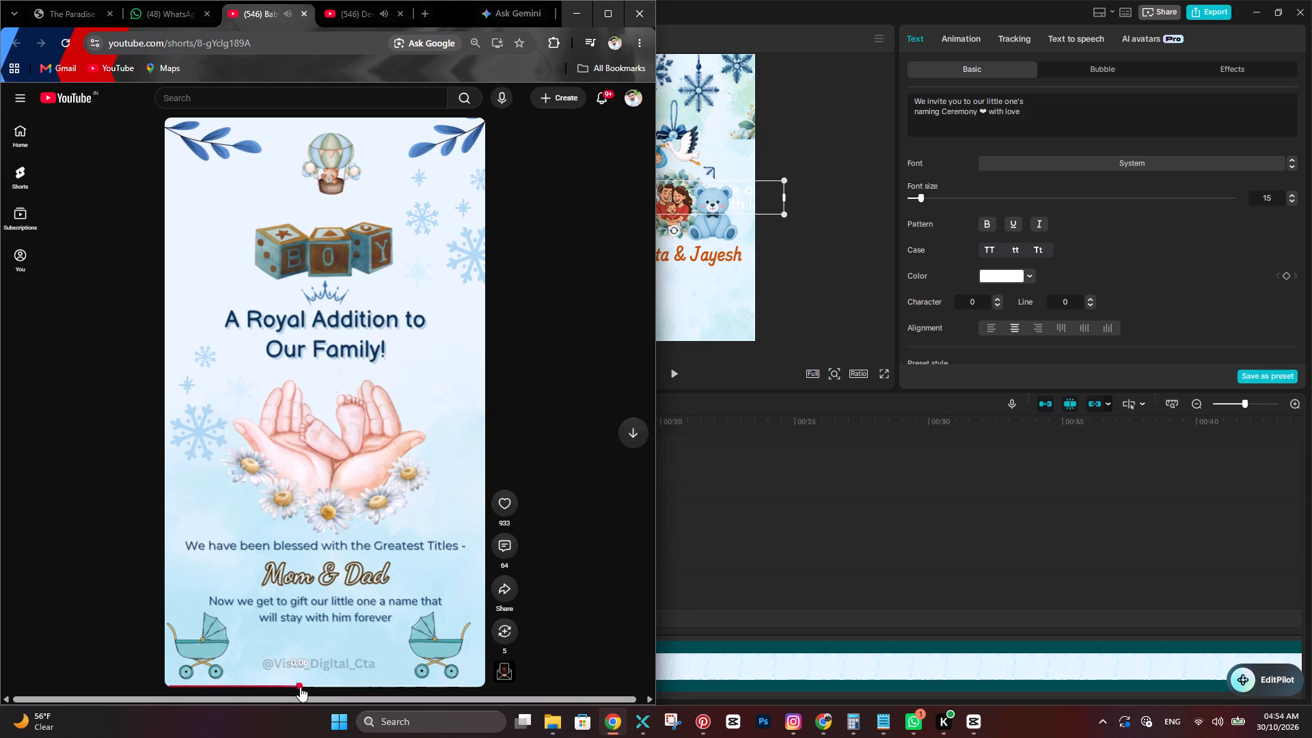
drag(300, 687, 291, 690)
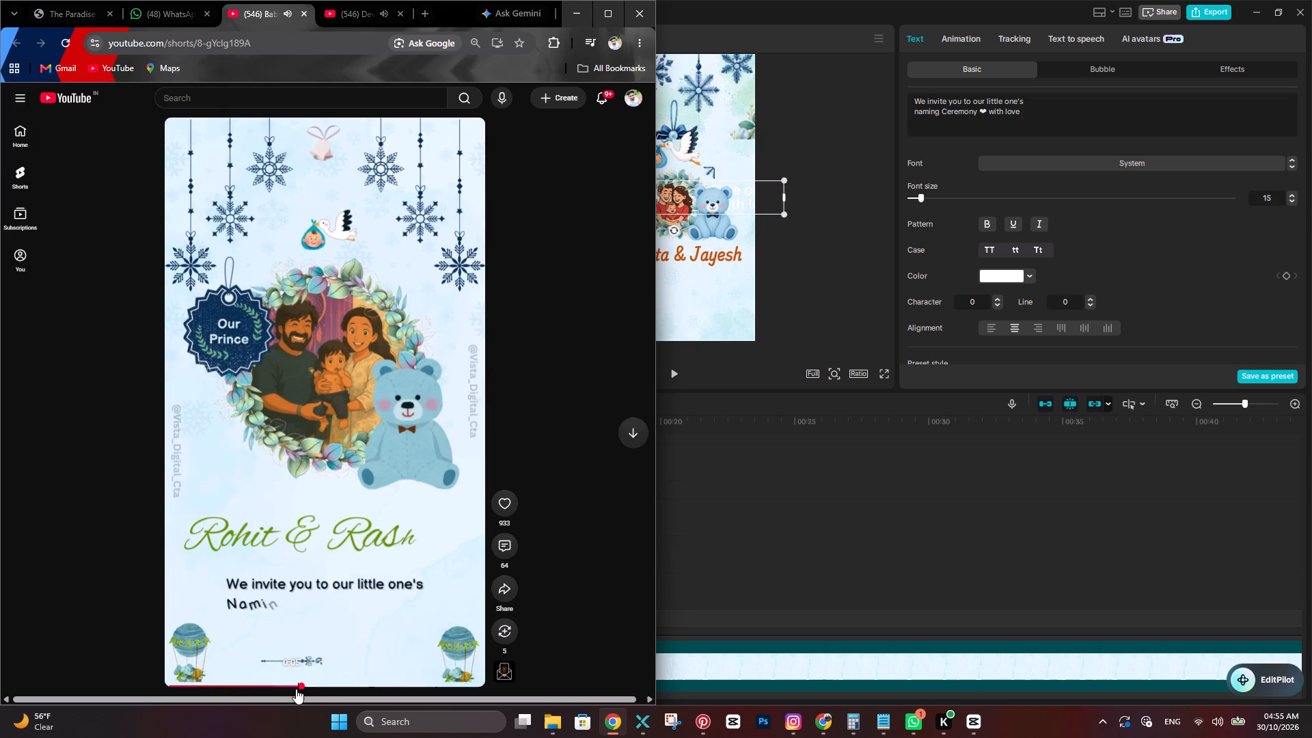
click(376, 504)
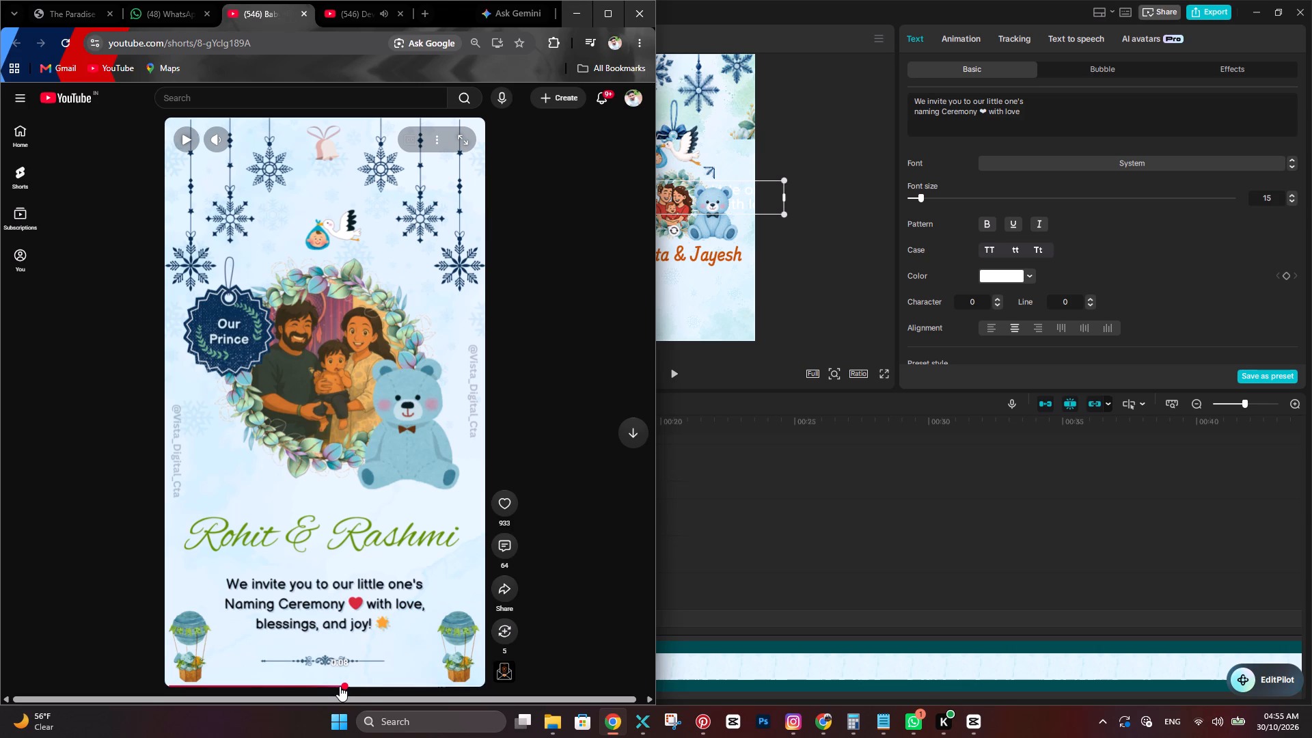
Switch to CapCut and add a third line reading "Blessing's and Joy !" to the invitation text, checking the reference video.
key(alt+Tab)
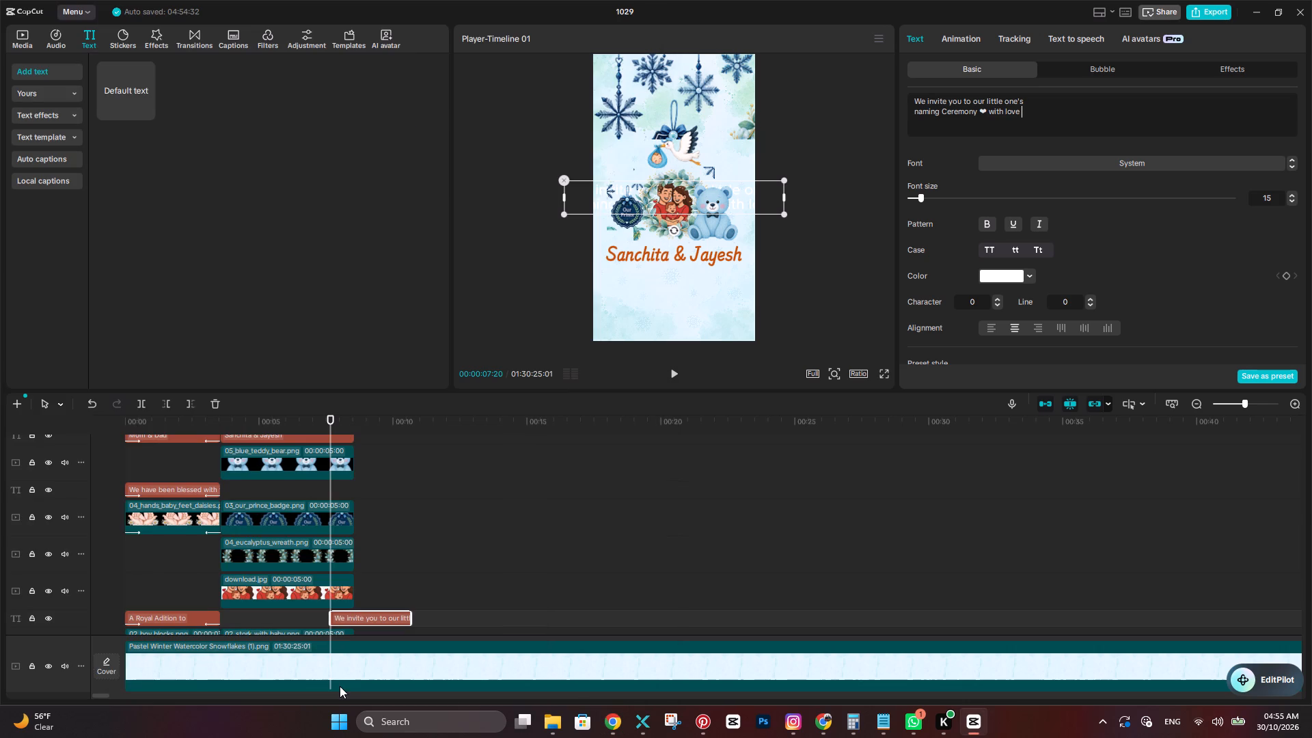
key(Return)
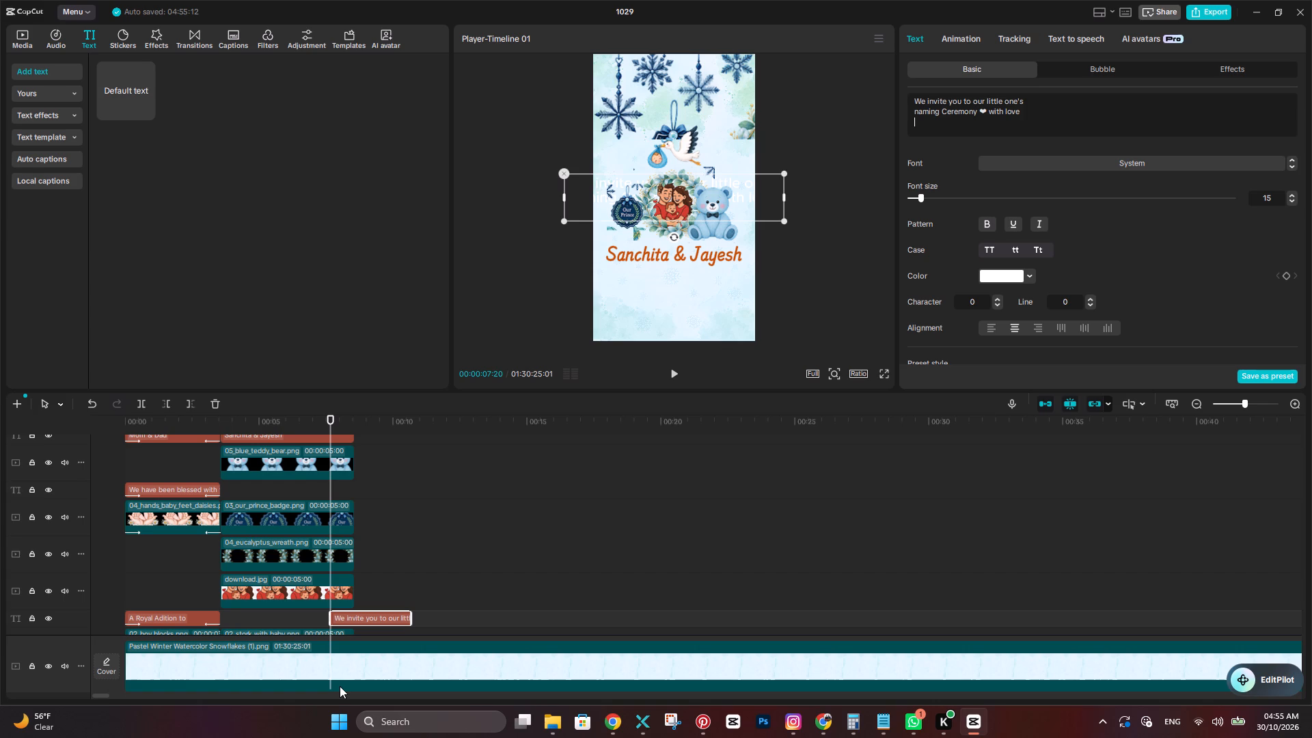
text(Blessing)
text('s)
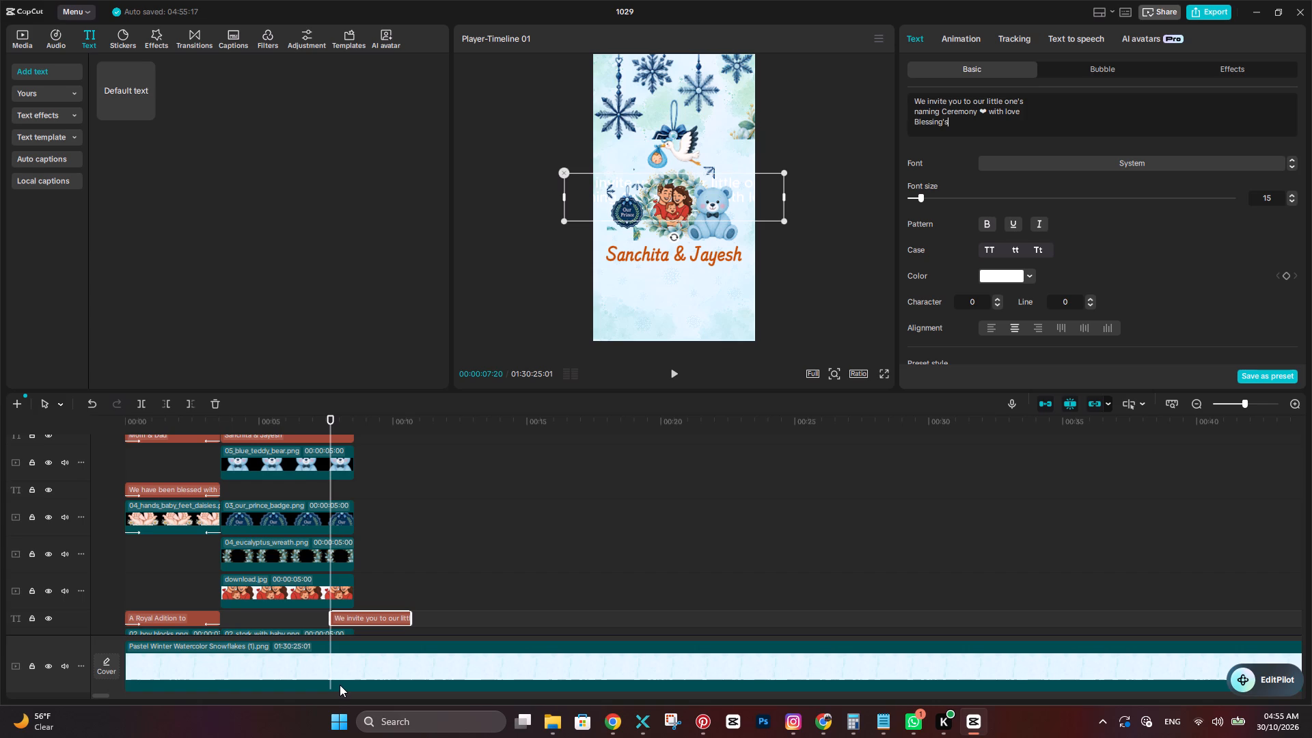
key(space)
key(alt+Tab)
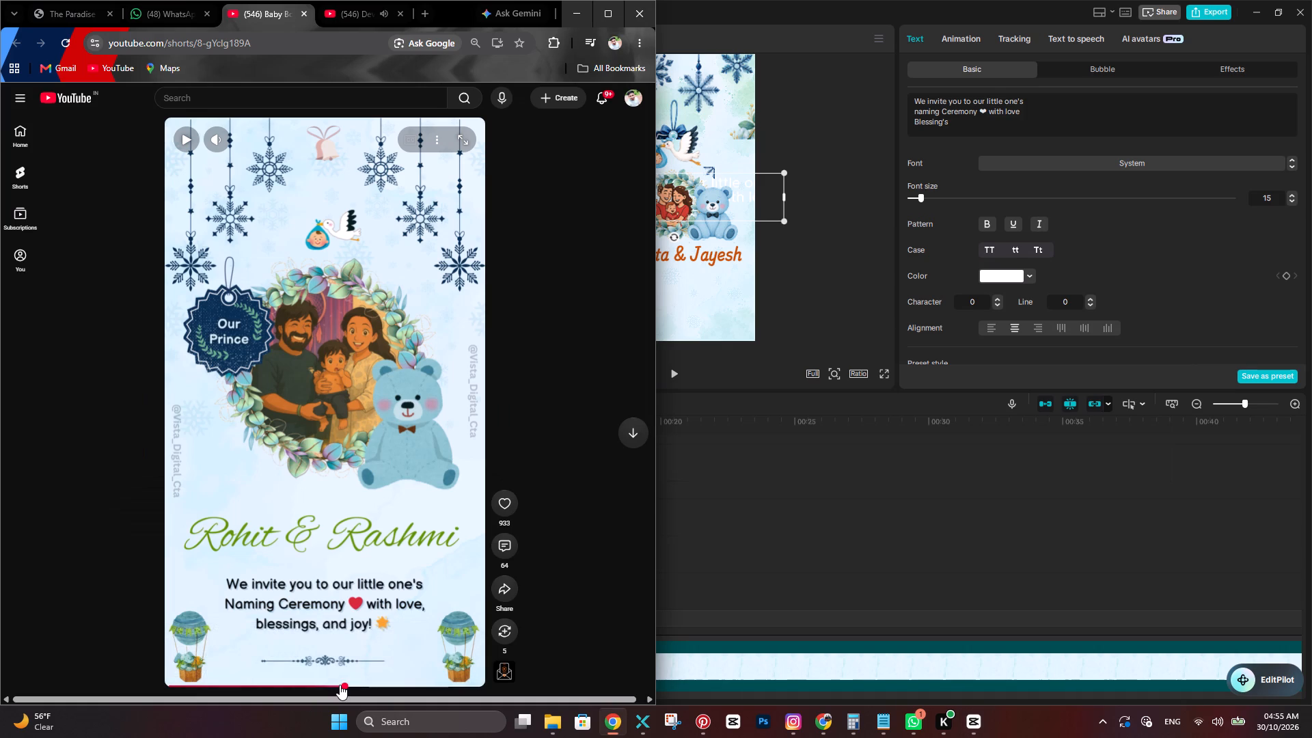
key(alt+Tab)
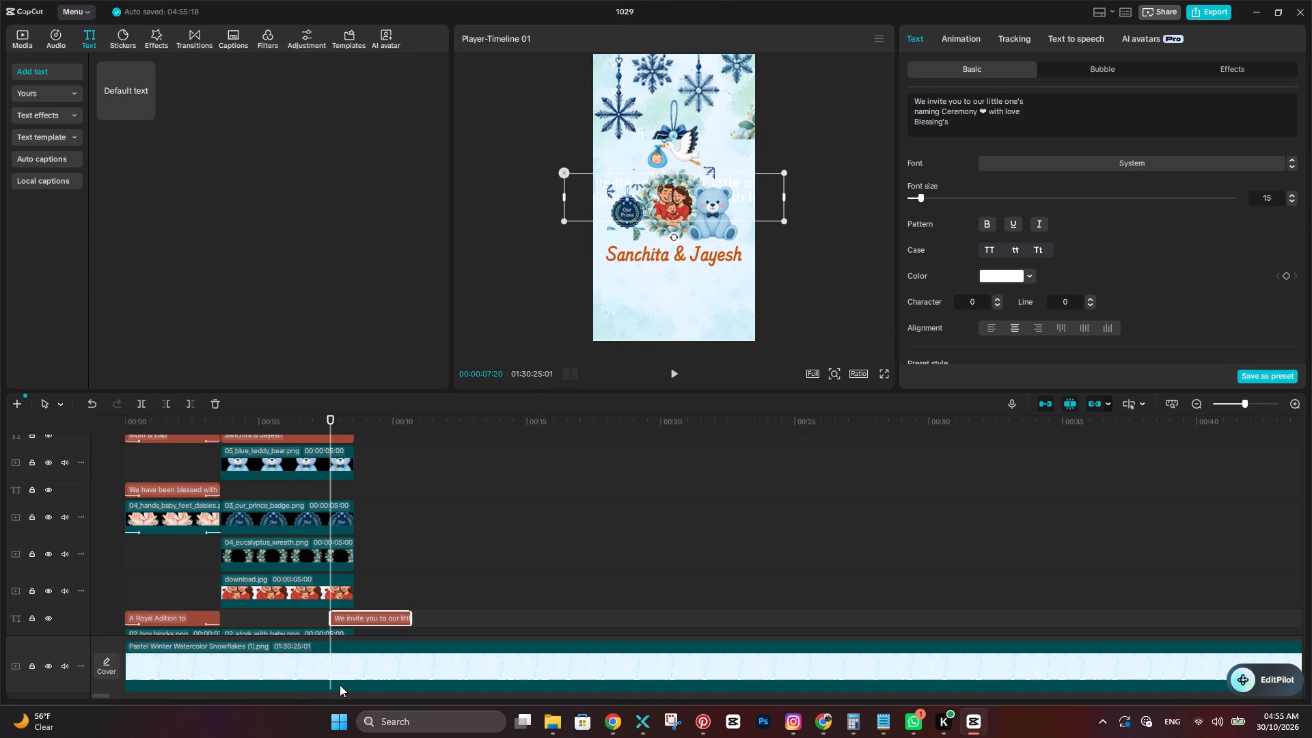
text(and)
key(space)
text(Joy)
key(space)
key(shift+exclam)
Set the invitation text's font to SchoolBook and its color to light blue 64BCFF.
click(1029, 164)
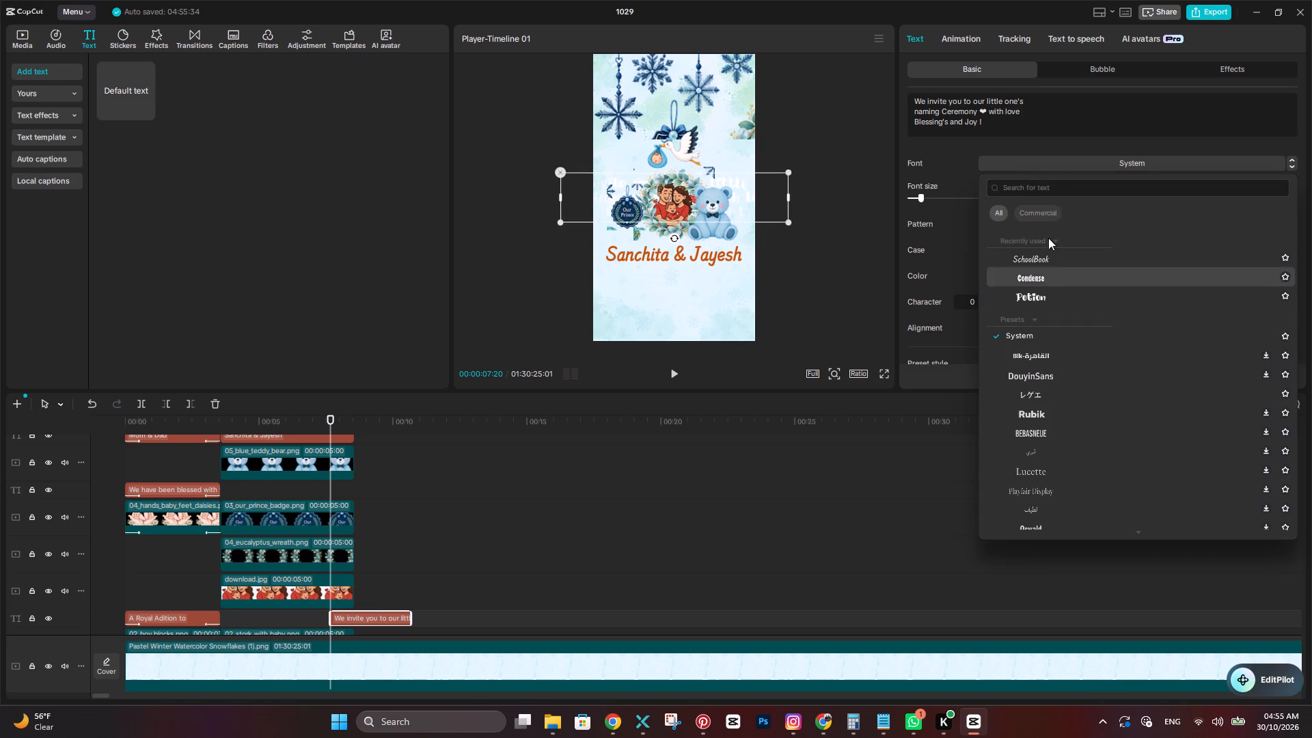
click(1054, 168)
click(1000, 277)
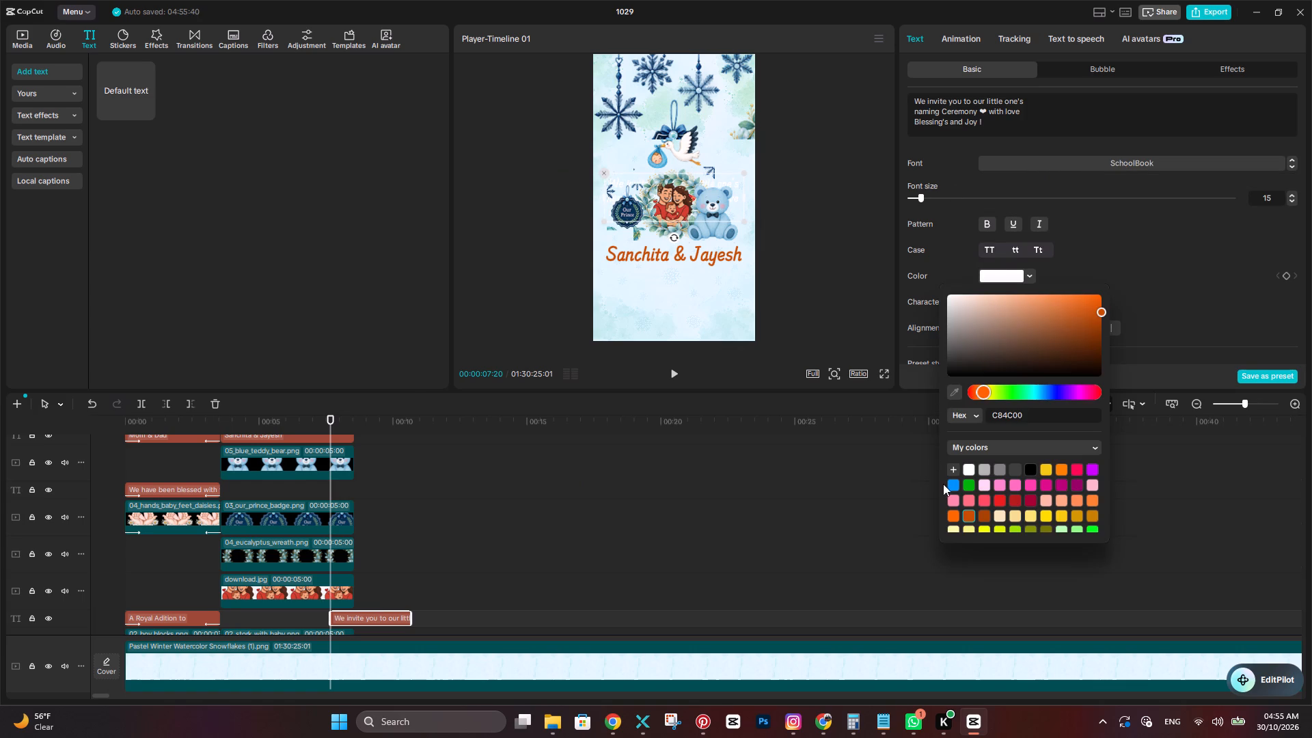
scroll(984, 505, down, 2)
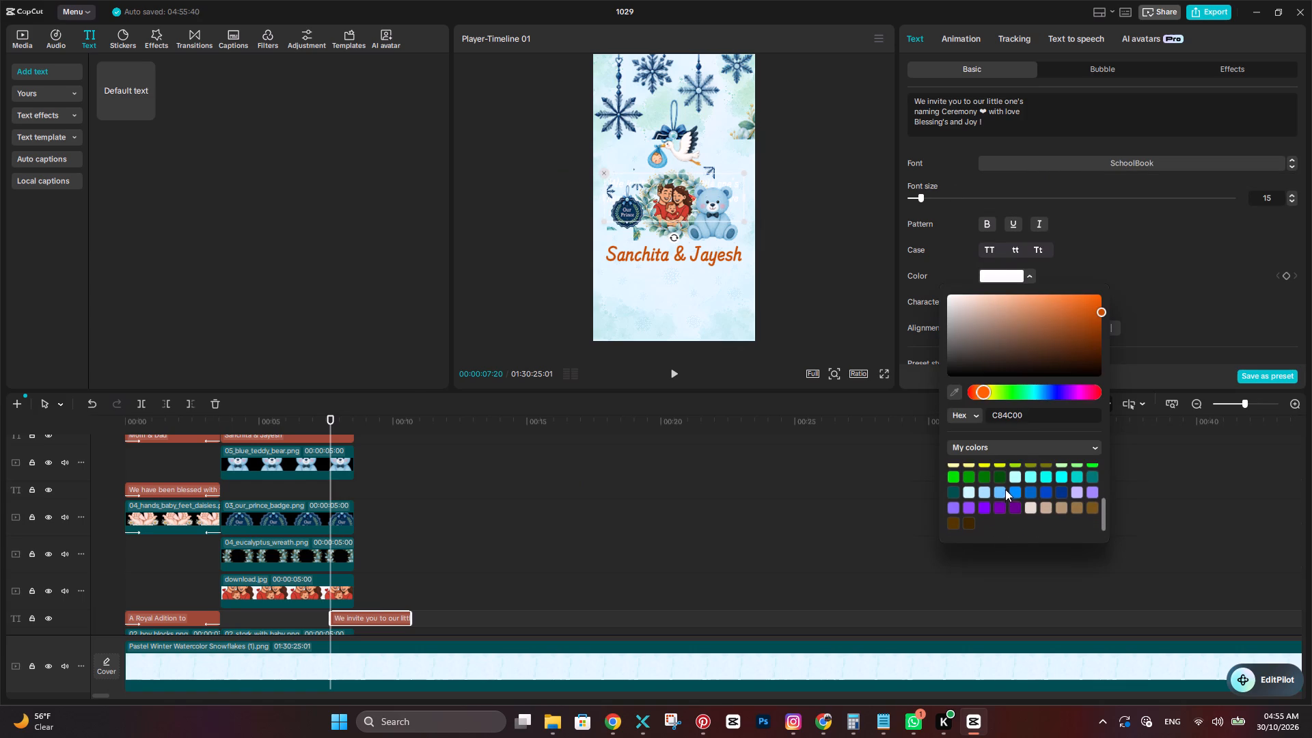
click(999, 493)
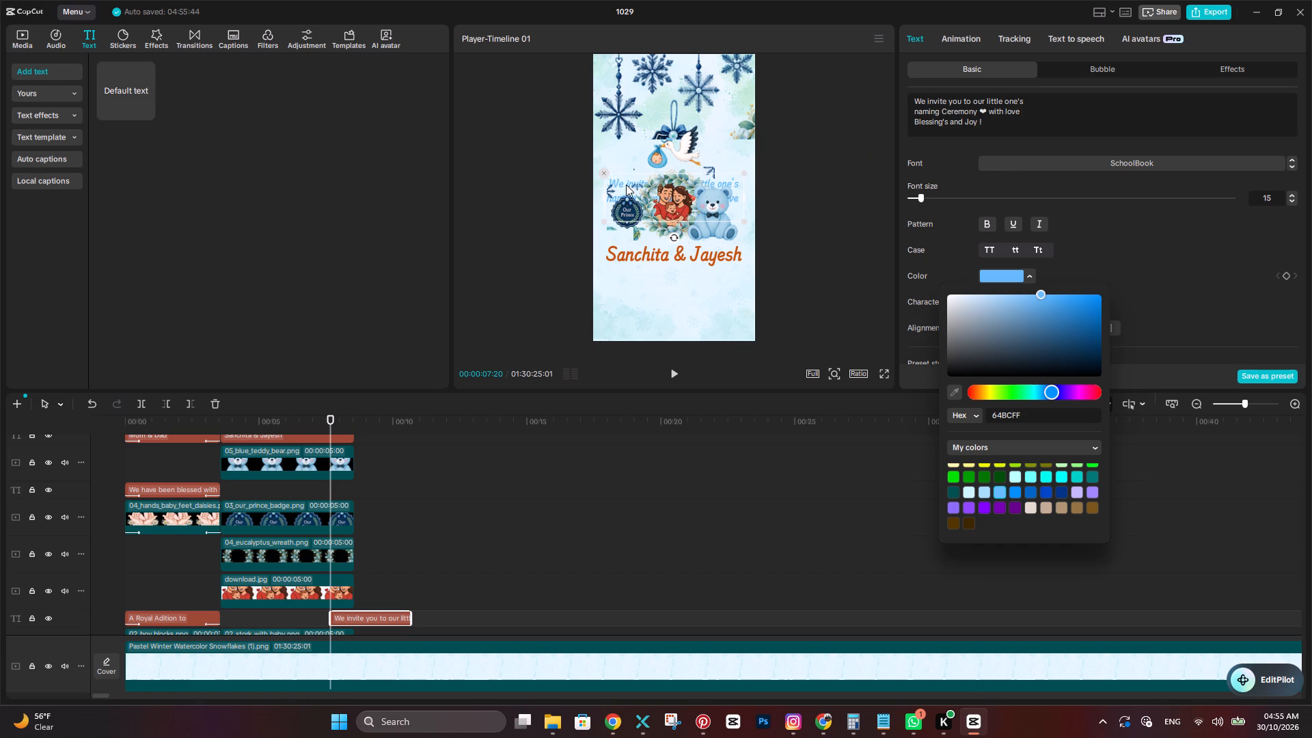
Move the invitation text below the "Sanchita & Jayesh" names, centered horizontally, comparing the layout with the reference video.
drag(618, 184, 618, 285)
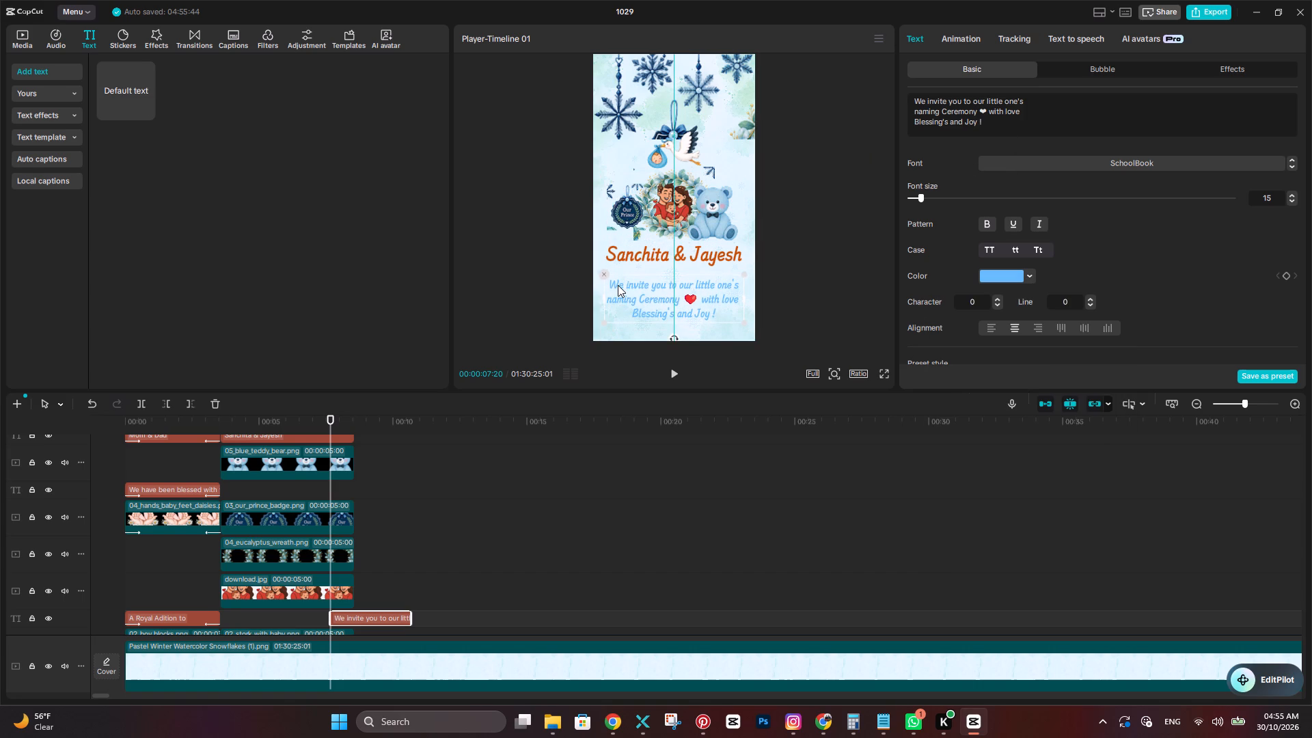
drag(618, 285, 618, 279)
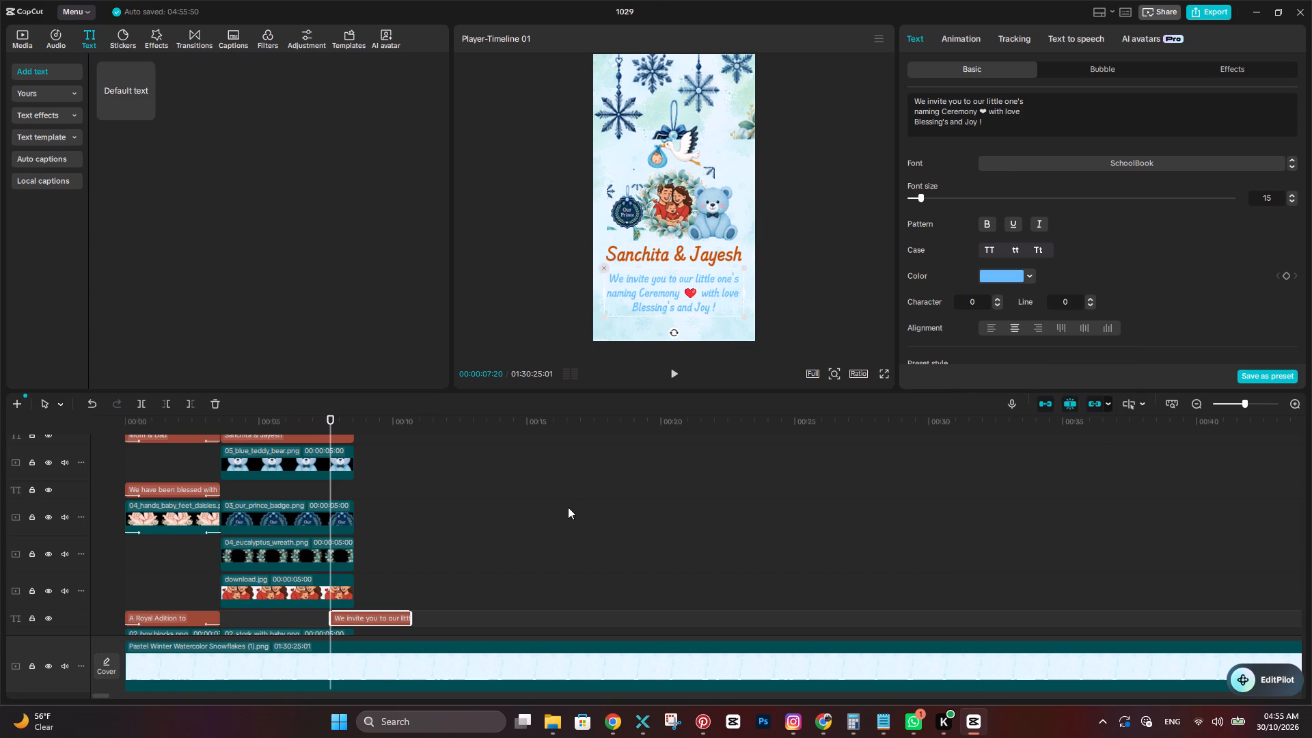
key(alt+Tab)
key(alt+Tab)
drag(705, 277, 706, 282)
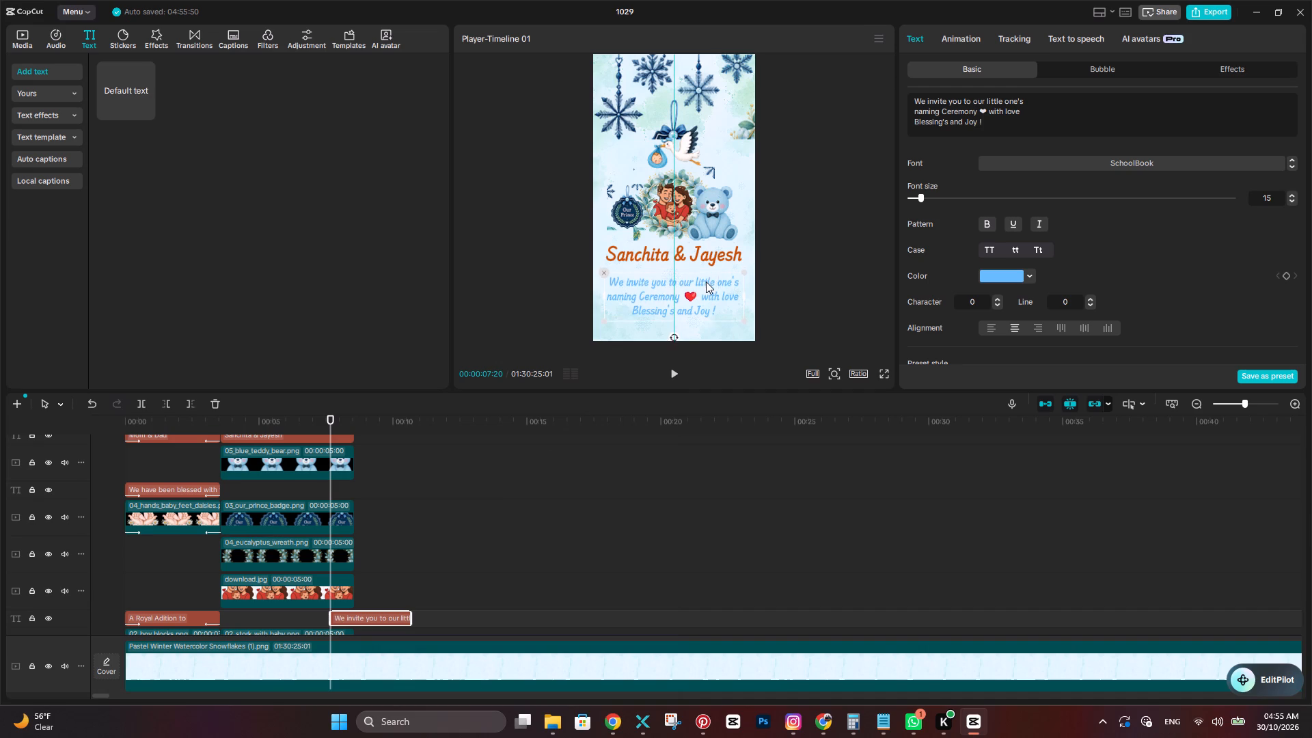
drag(706, 282, 707, 287)
Move the "Sanchita & Jayesh" text slightly down, closer to the invitation text and still centered.
click(705, 259)
drag(705, 258, 706, 266)
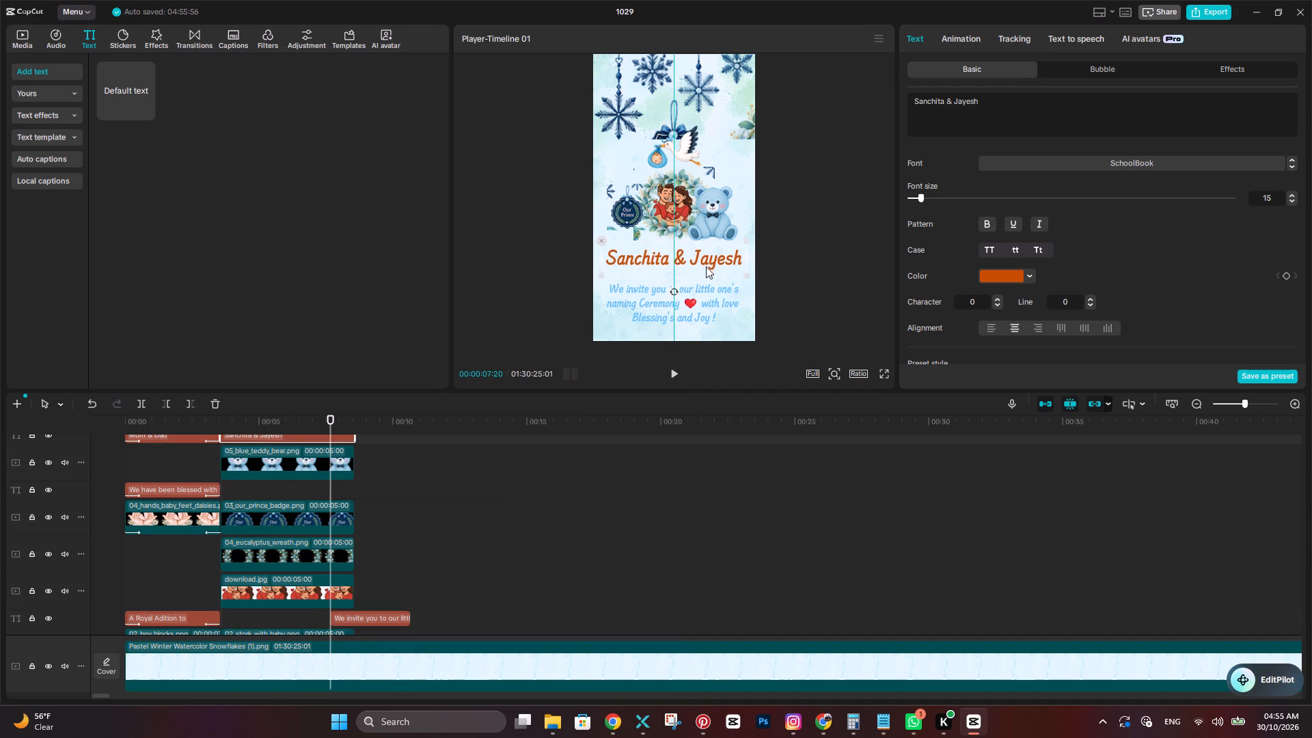
drag(706, 266, 706, 269)
Move the blue teddy bear slightly down and to the right, away from the family picture.
click(674, 212)
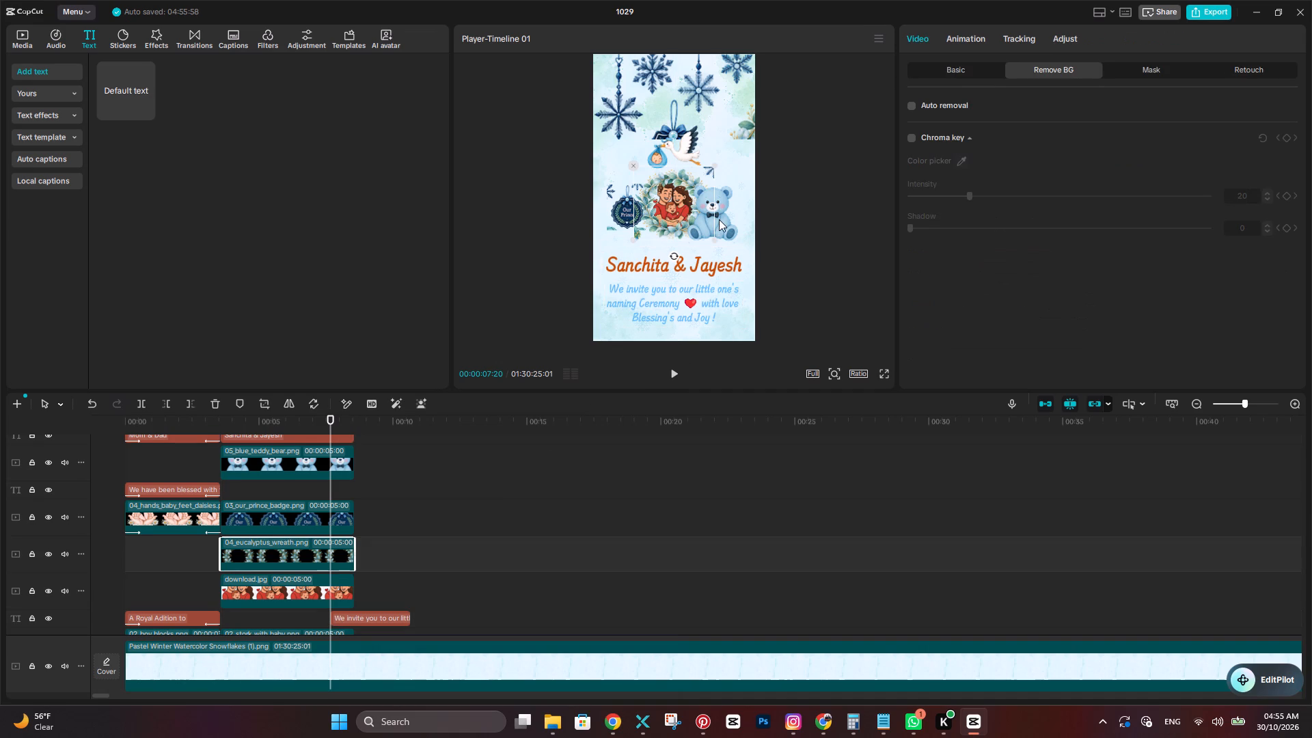
click(720, 219)
drag(717, 220, 733, 227)
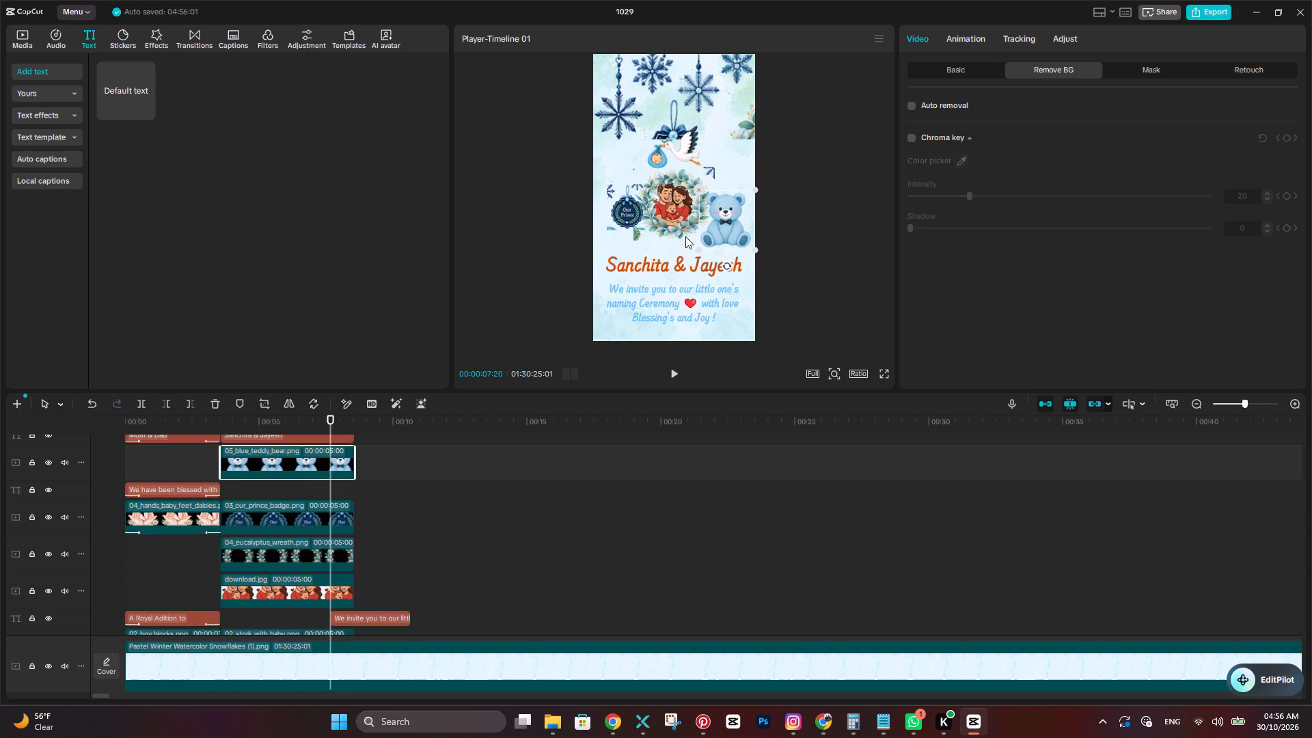
Enlarge the eucalyptus wreath around the family picture and shift it slightly down.
click(673, 232)
drag(712, 163, 728, 144)
drag(702, 172, 701, 179)
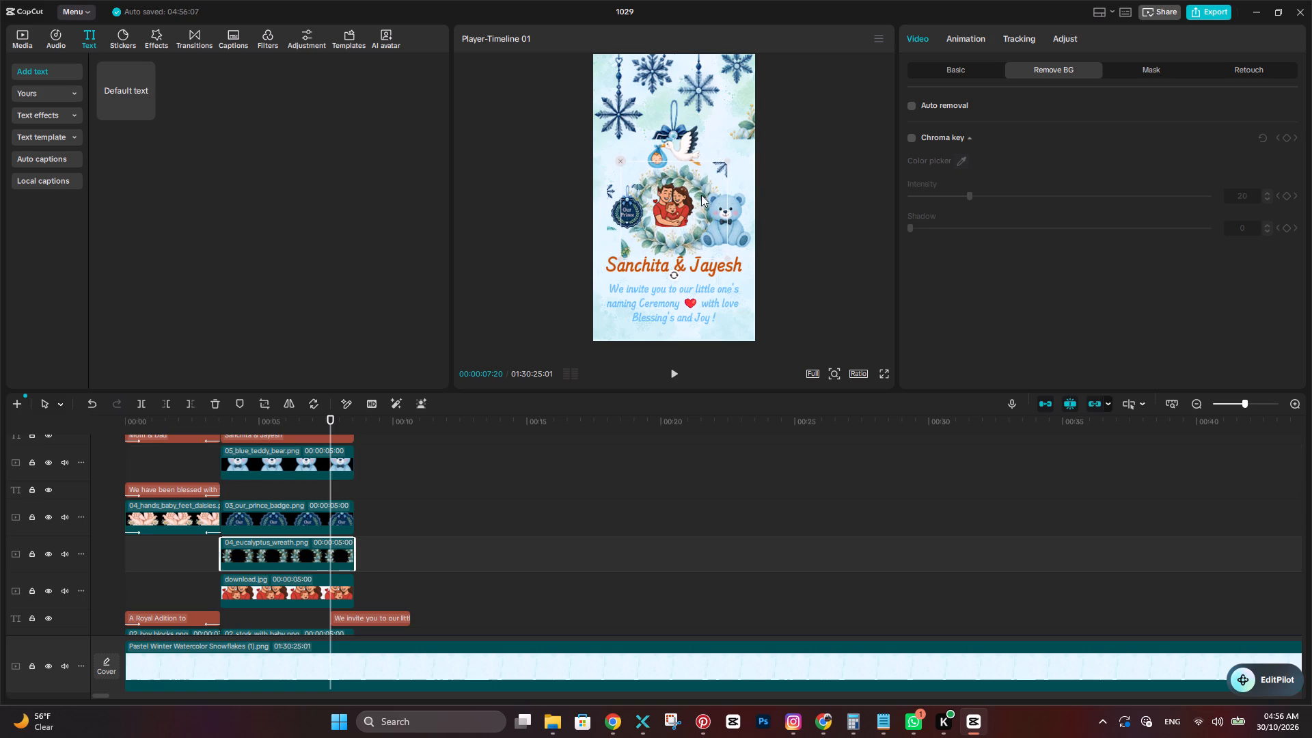
Enlarge the family picture so it fills the eucalyptus wreath and reposition it, centered horizontally within the wreath.
click(739, 230)
click(665, 211)
click(726, 160)
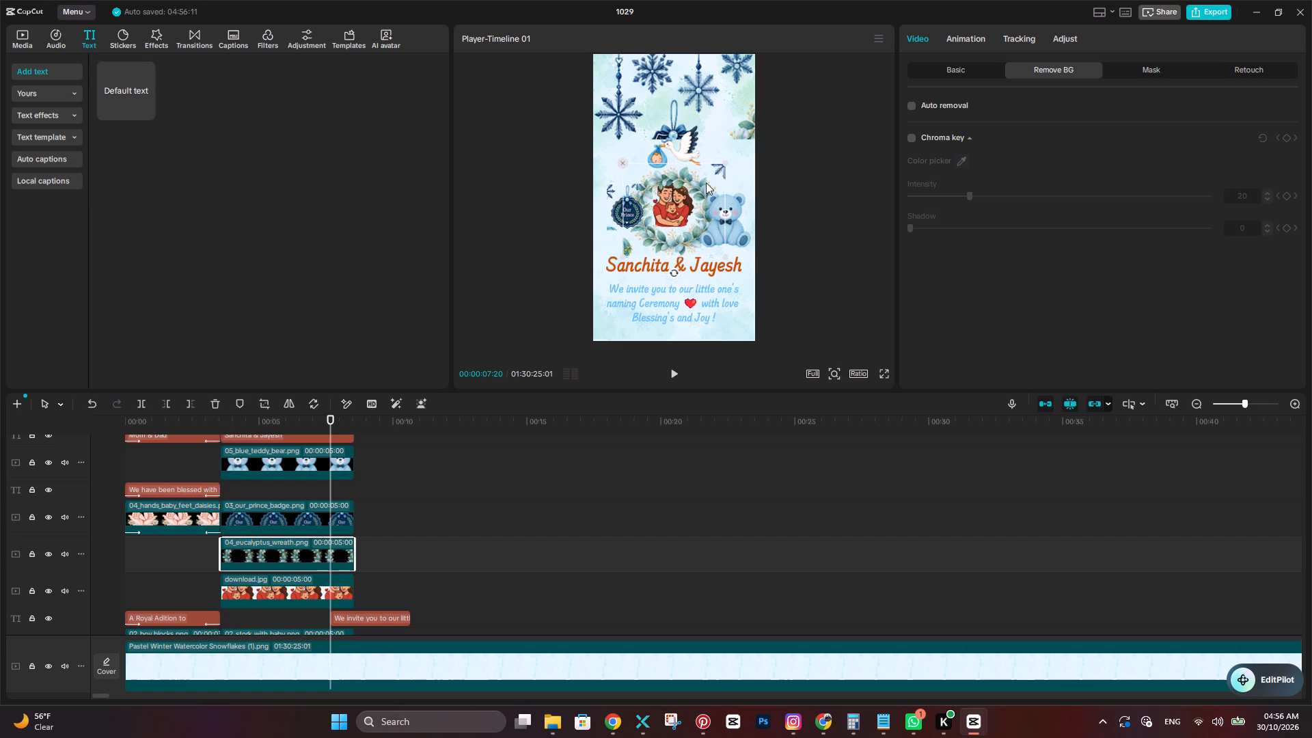
click(674, 217)
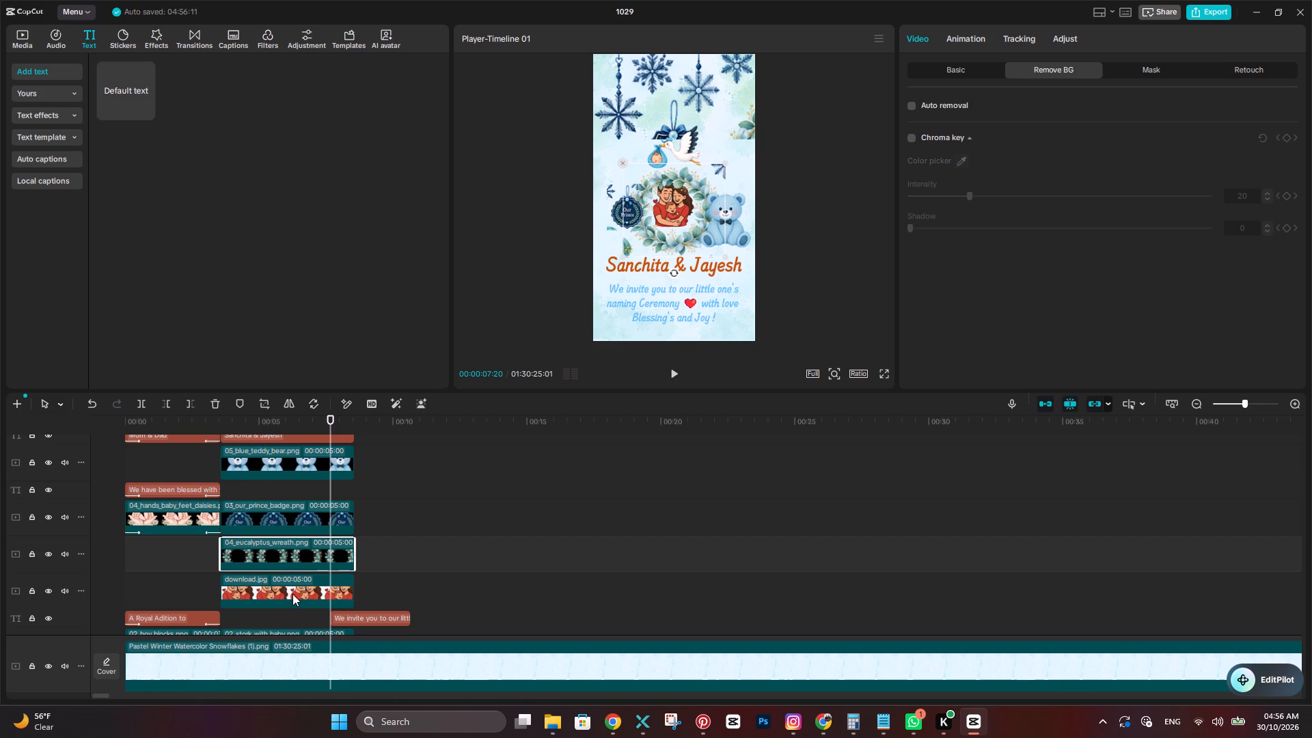
click(292, 594)
drag(698, 171, 709, 163)
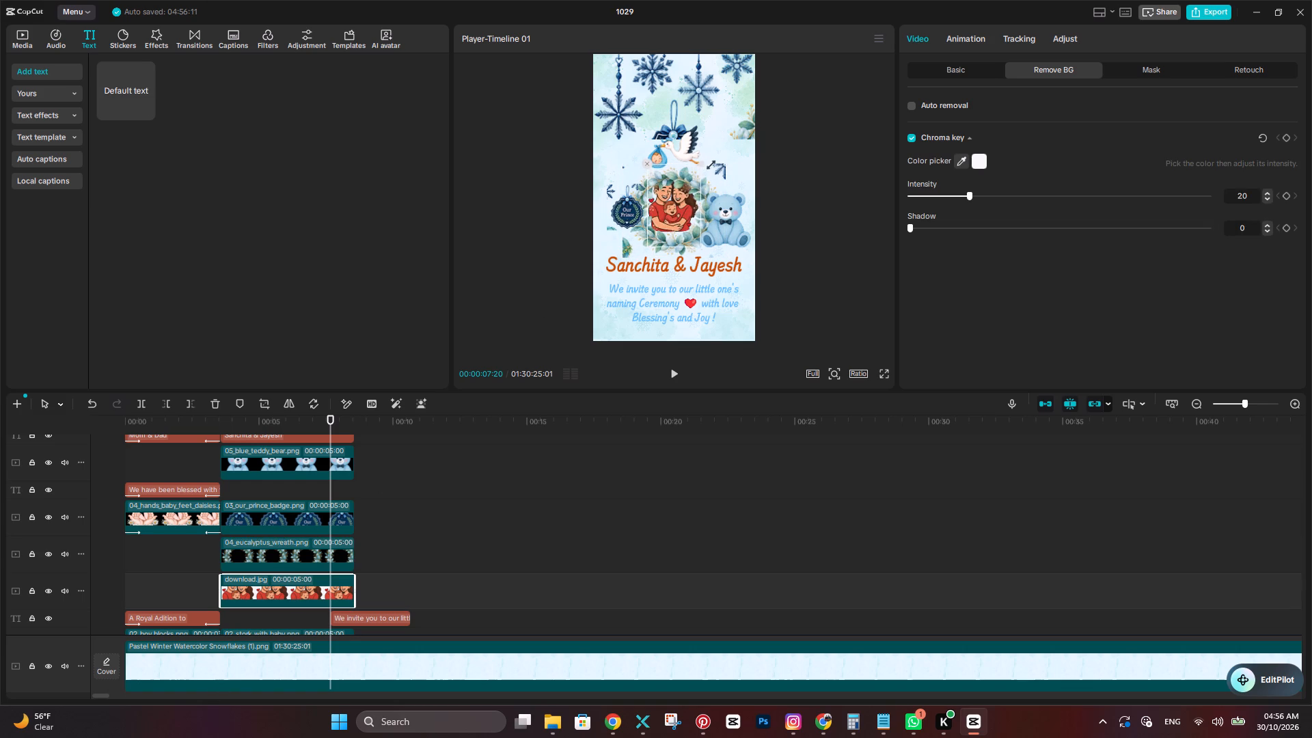
drag(709, 163, 718, 155)
drag(683, 212, 683, 221)
drag(676, 210, 674, 230)
drag(670, 224, 671, 208)
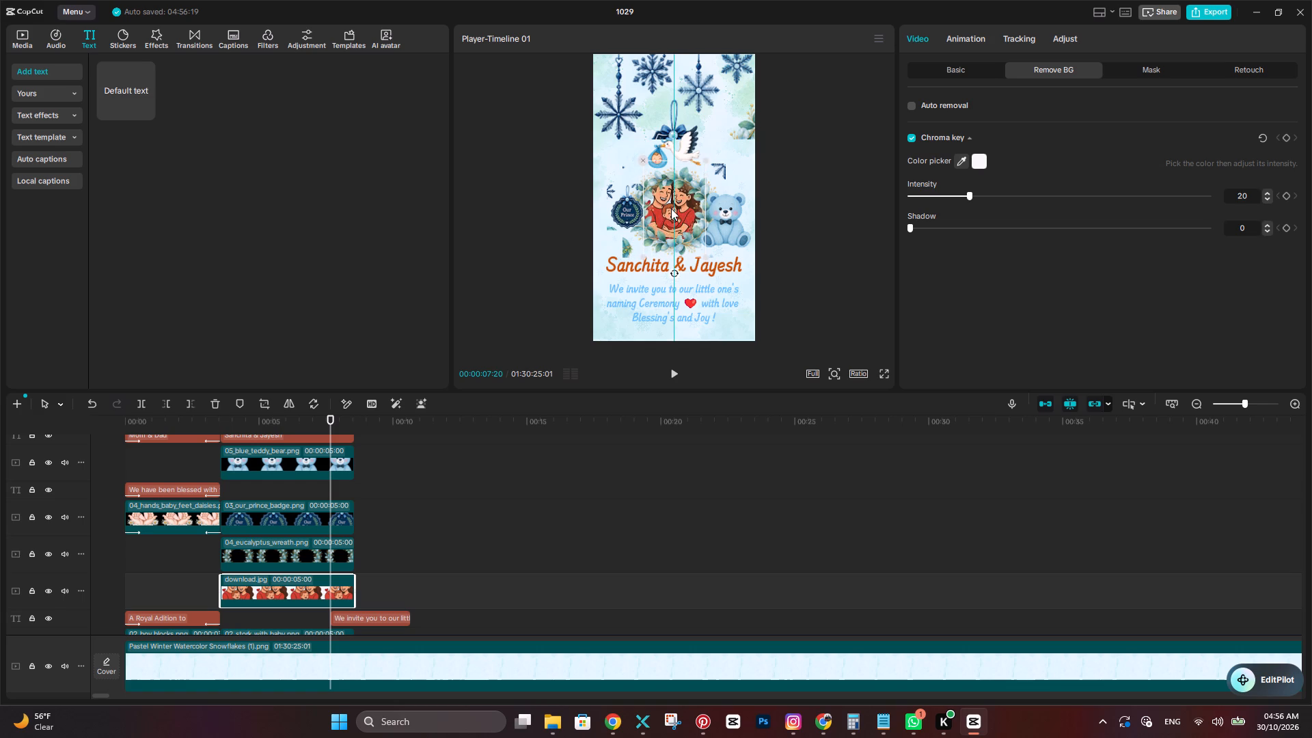
drag(671, 208, 671, 213)
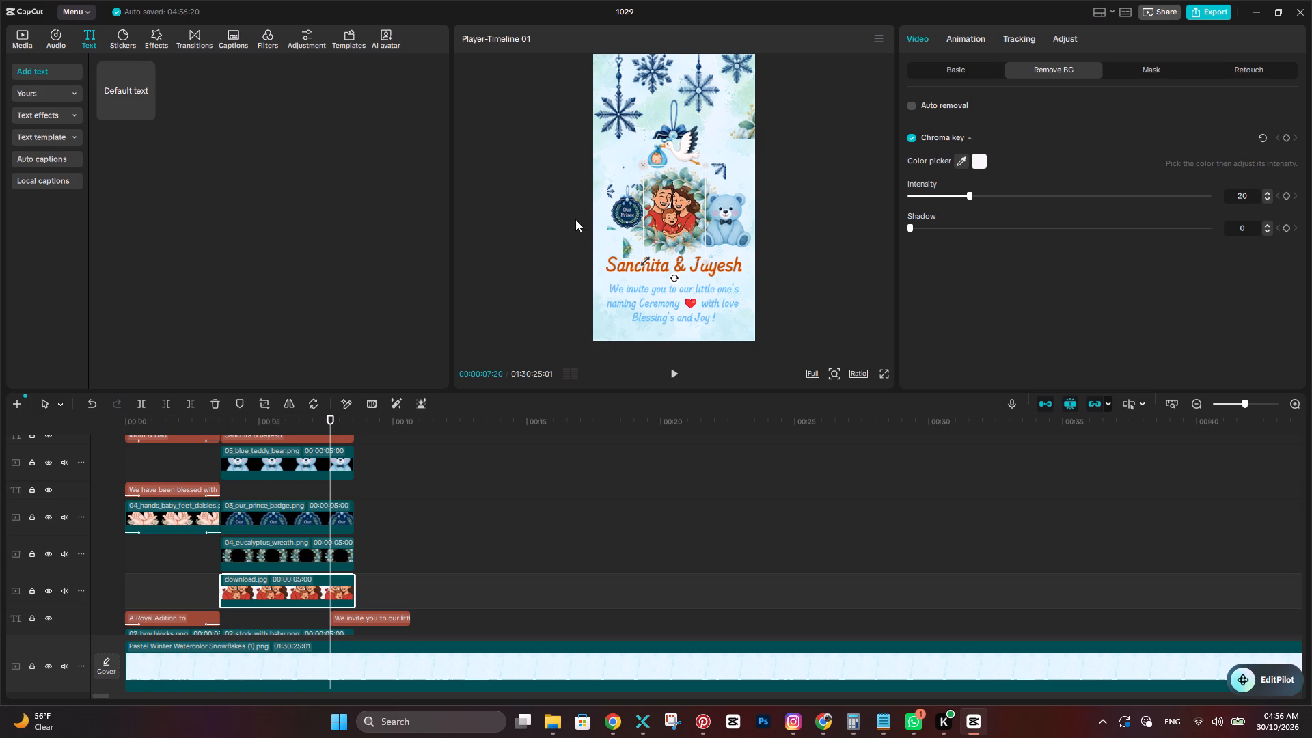
Enlarge the "Our Prince" badge slightly beside the wreath.
click(631, 211)
drag(644, 180, 644, 179)
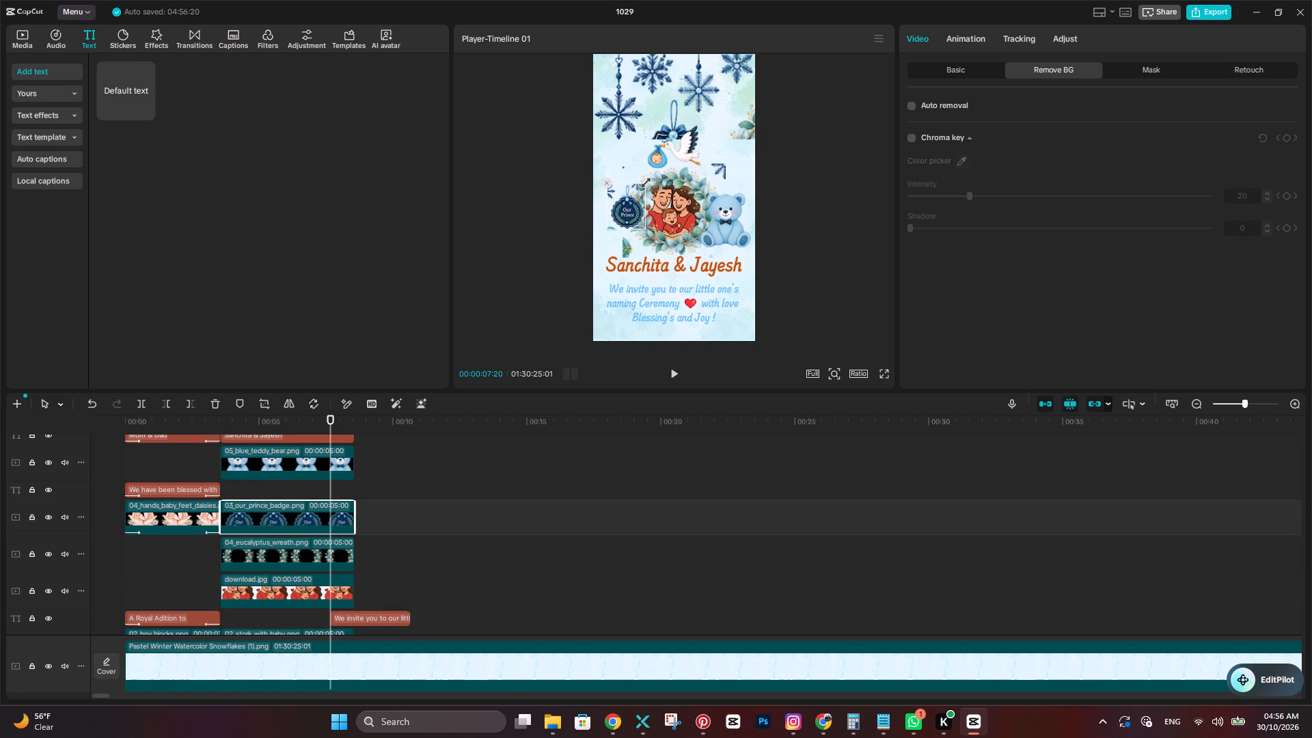
drag(644, 179, 651, 175)
click(622, 218)
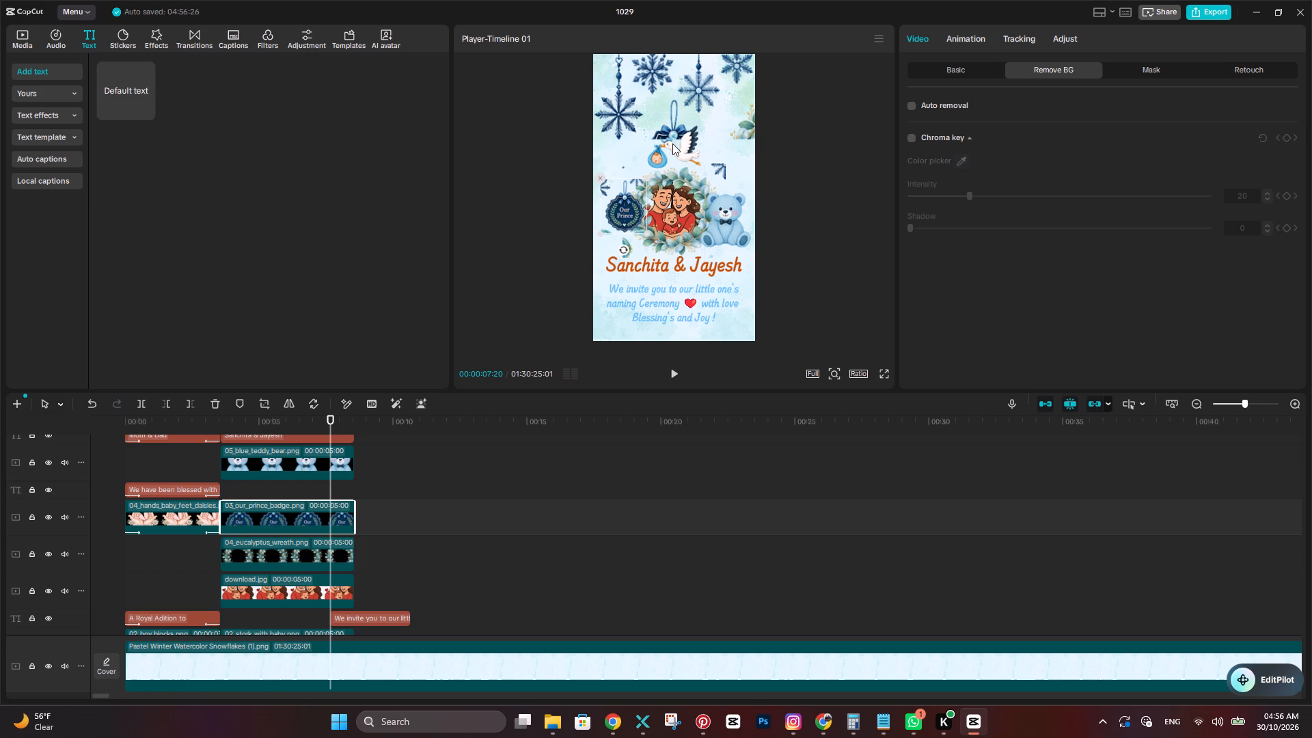
click(832, 268)
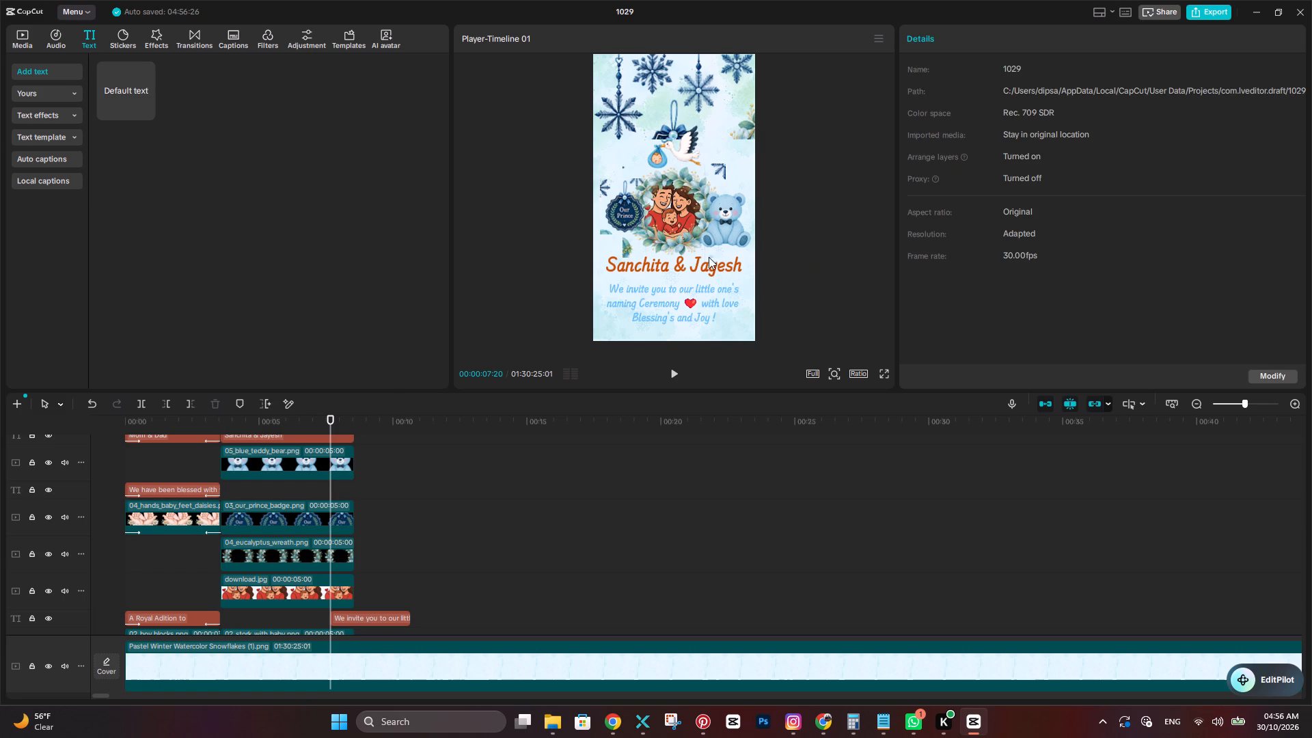
Apply the Zoom 1 entrance animation to the blue teddy bear, the "Our Prince" badge, the eucalyptus wreath and the family picture.
click(694, 85)
click(982, 45)
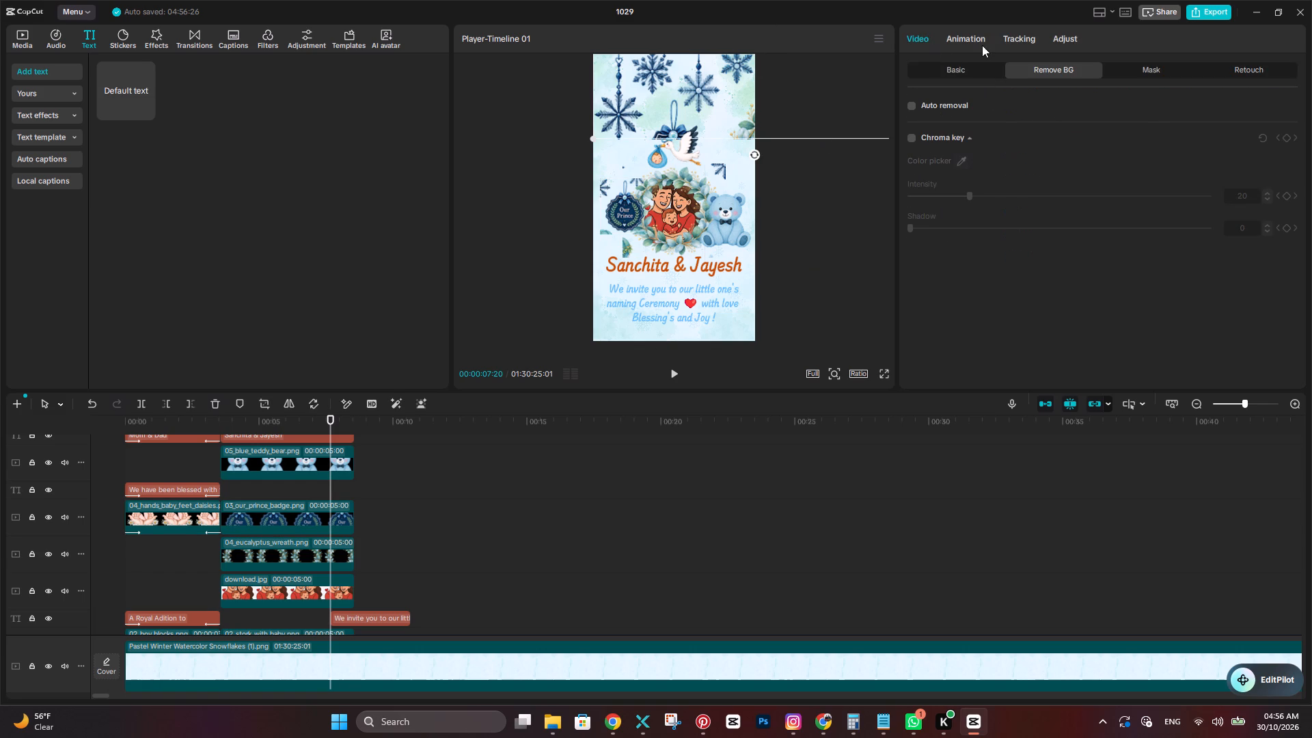
click(679, 153)
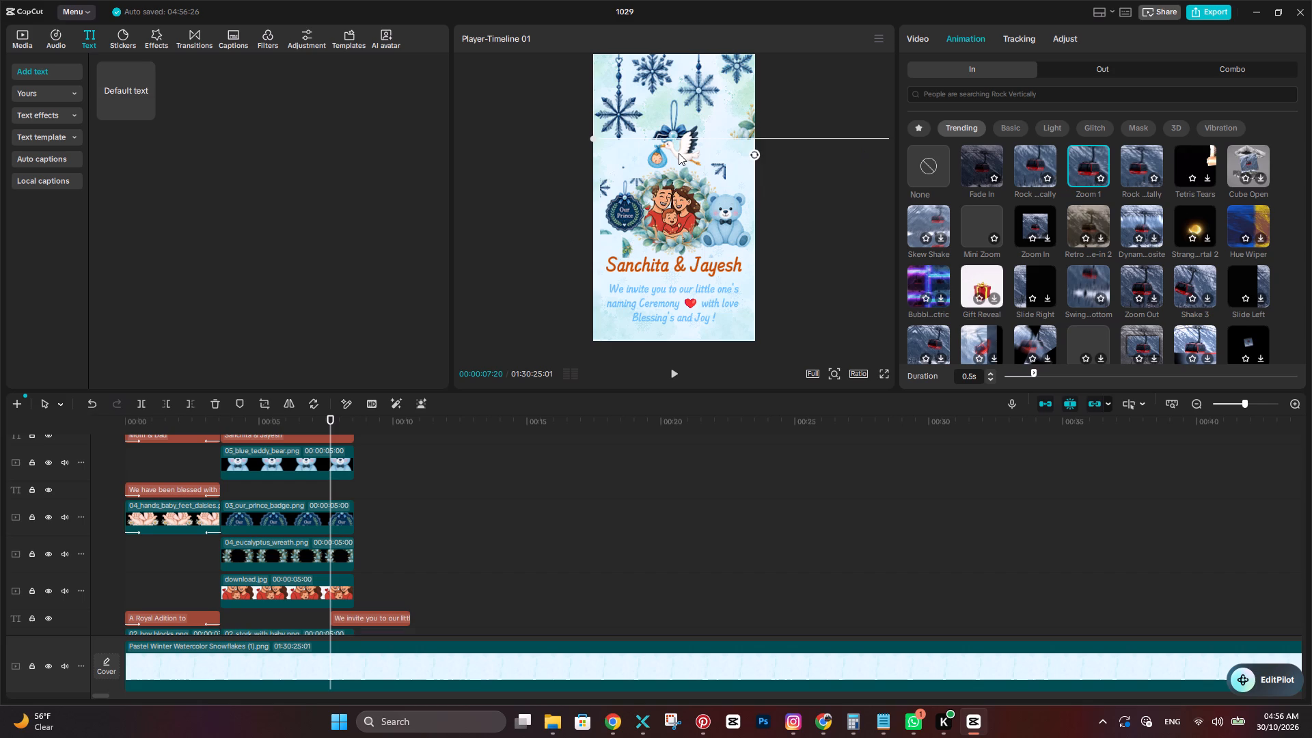
click(728, 233)
click(1090, 174)
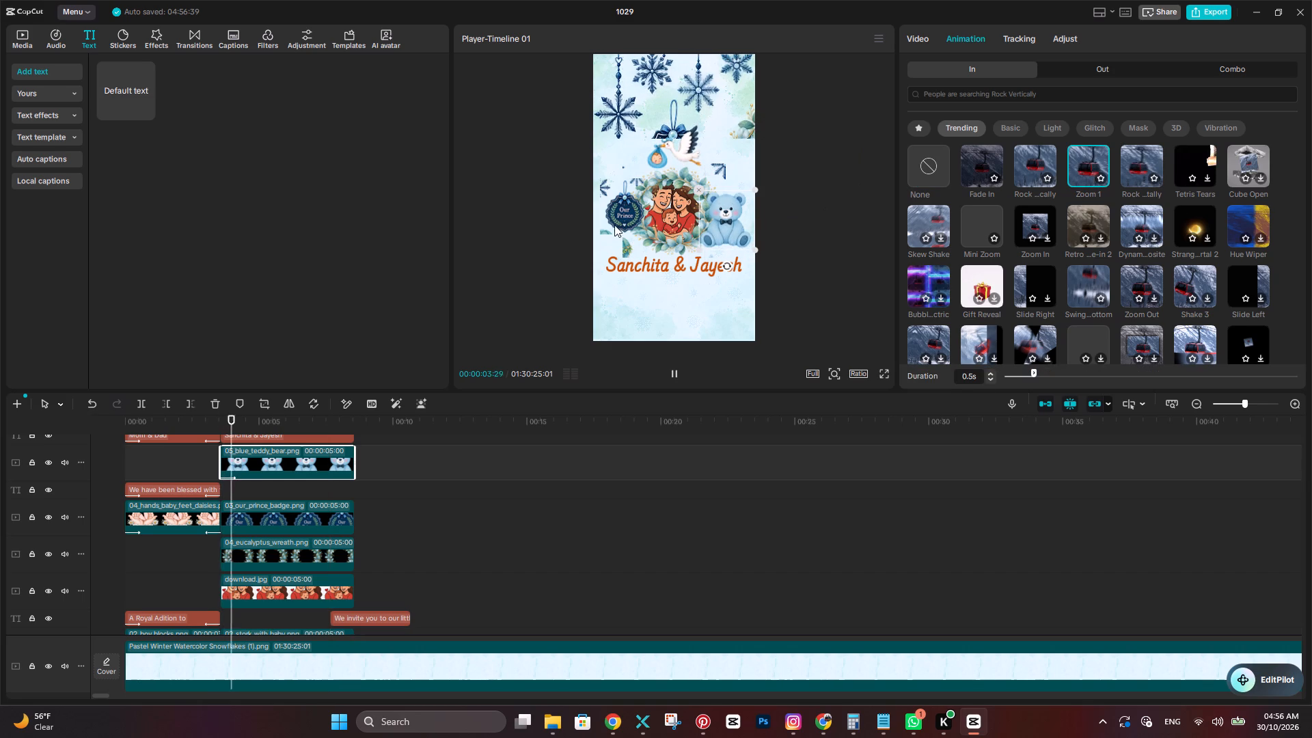
click(627, 218)
click(1071, 167)
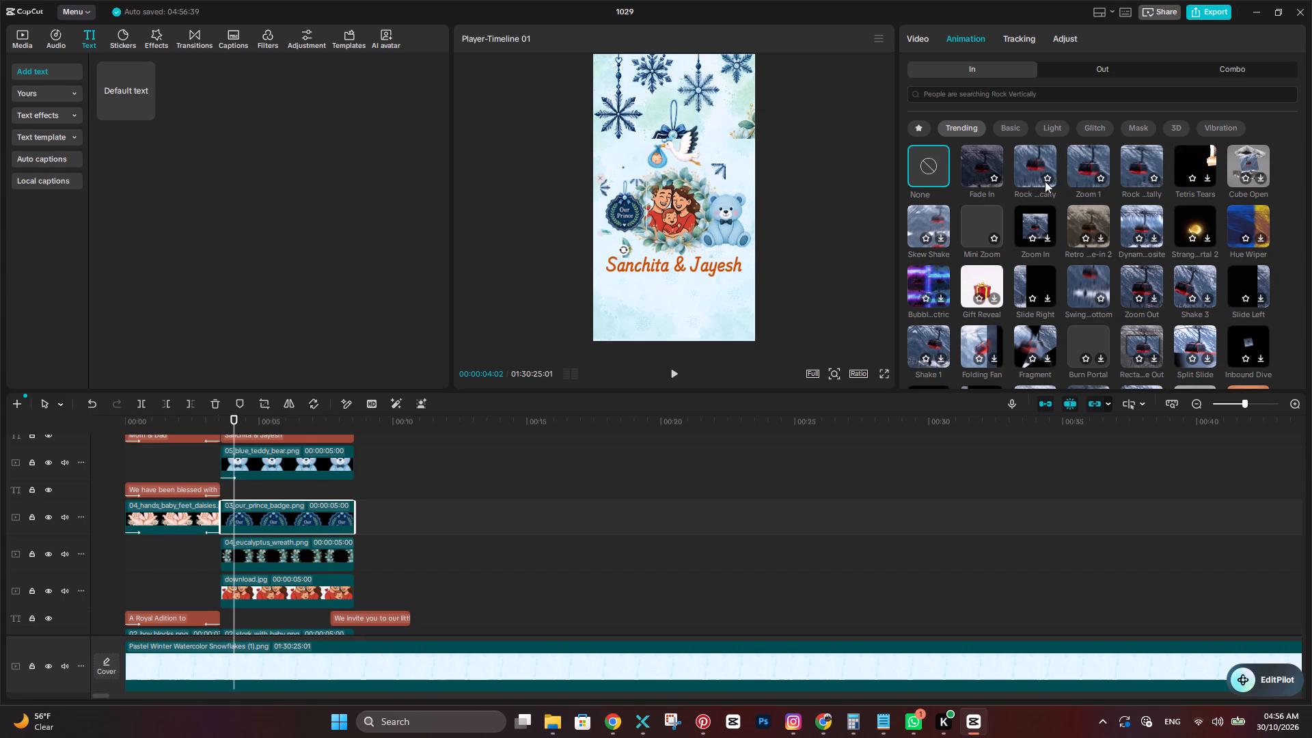
click(665, 211)
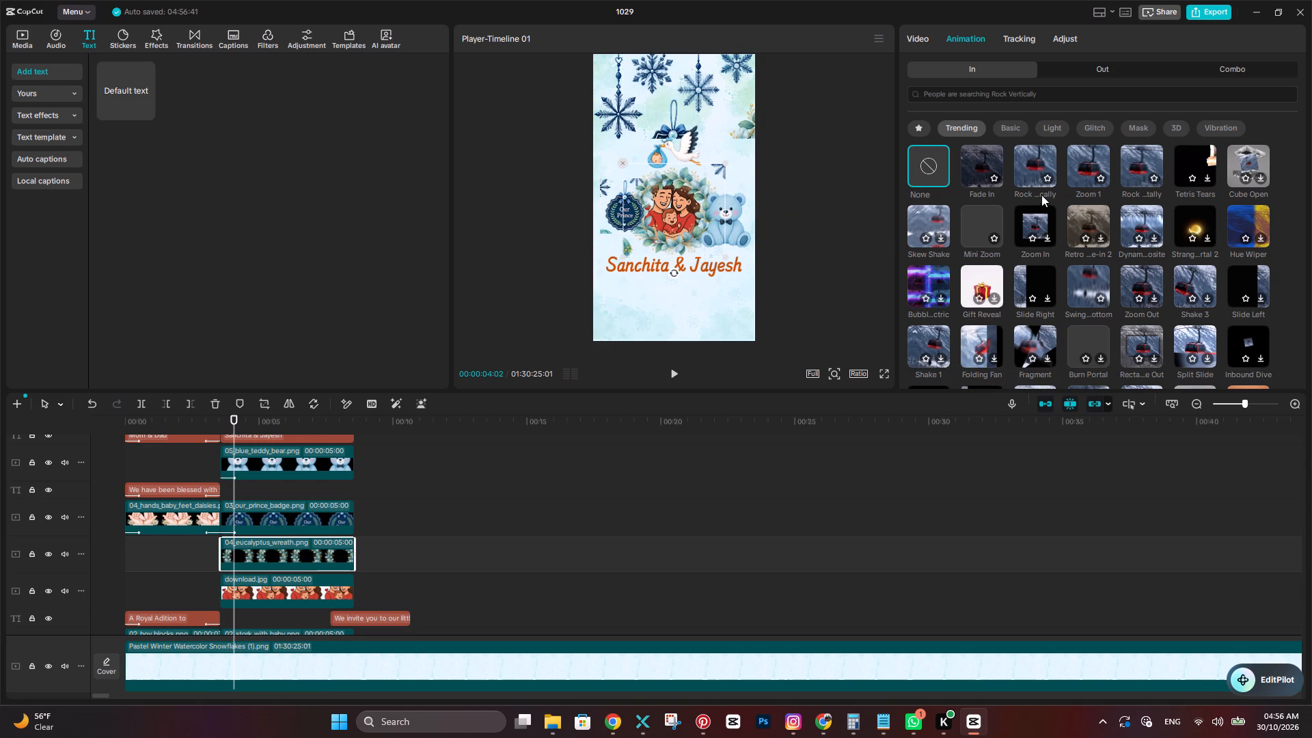
click(1078, 171)
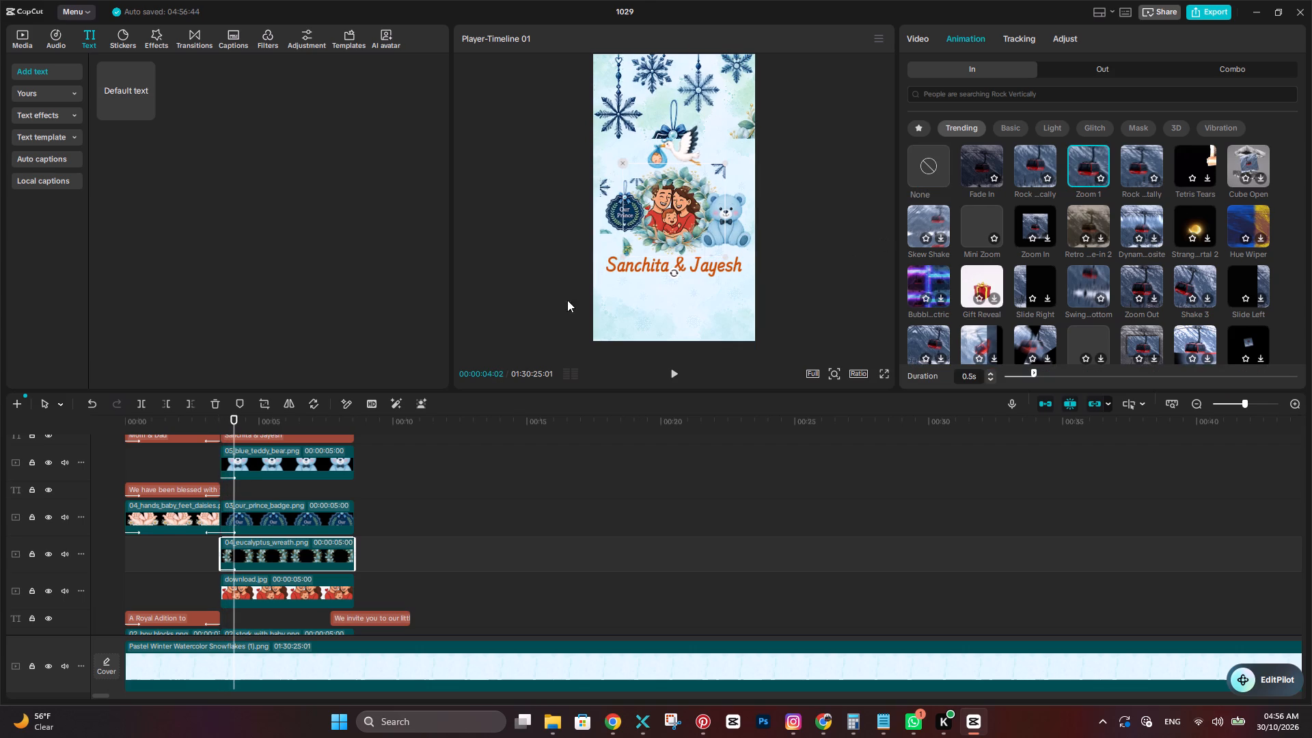
click(271, 593)
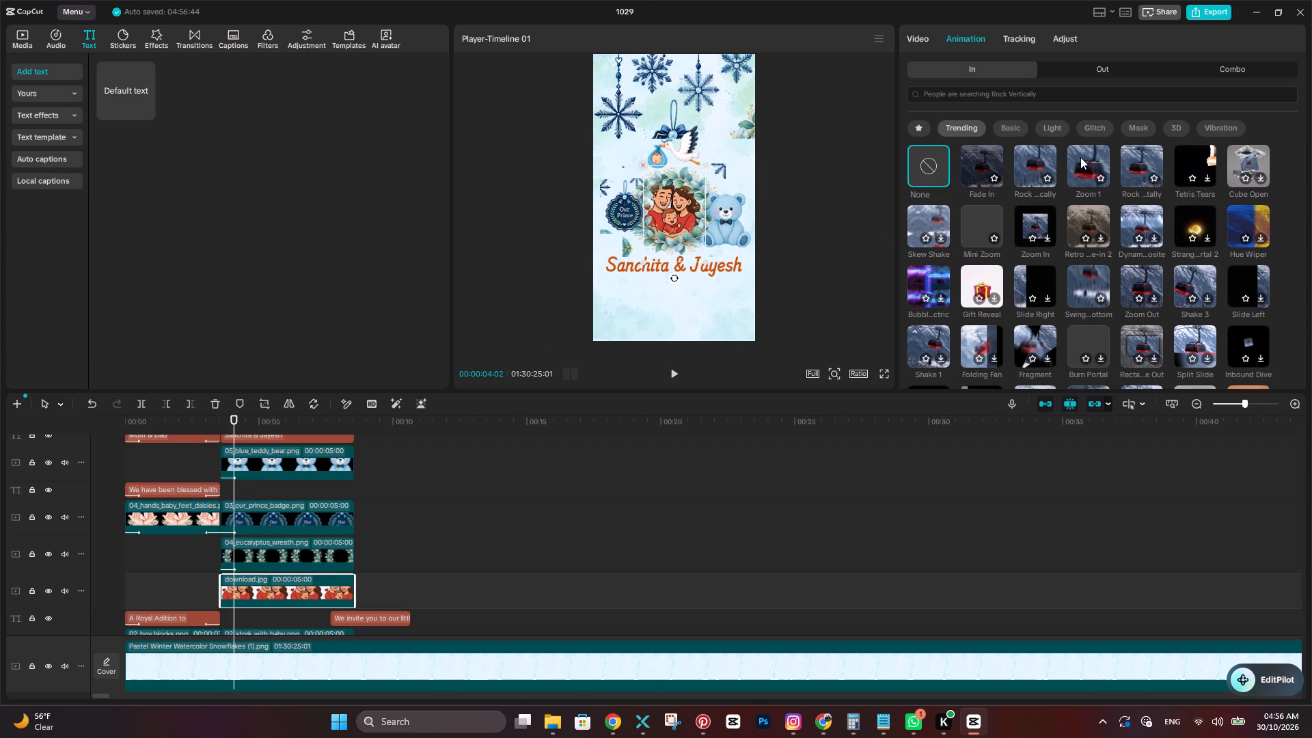
click(1080, 157)
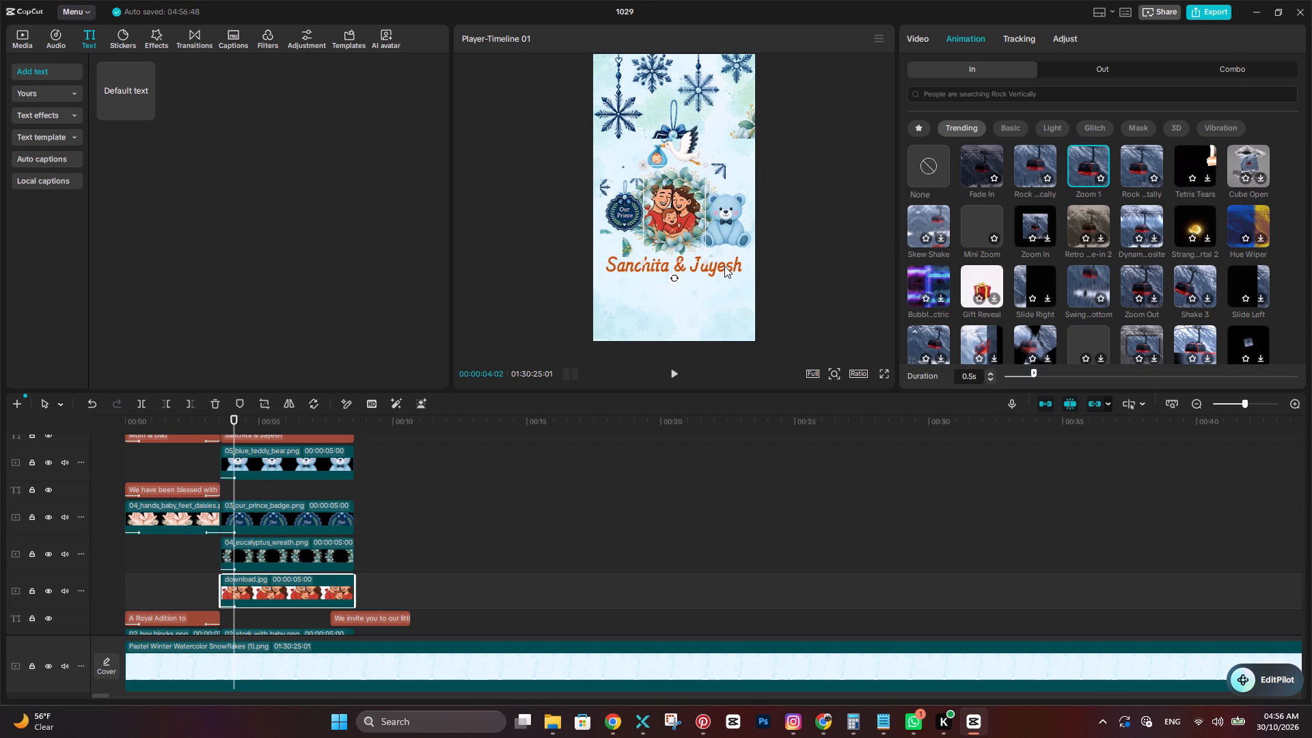
Apply the Drift Down entrance animation to the "Sanchita & Jayesh" text.
click(722, 273)
click(711, 265)
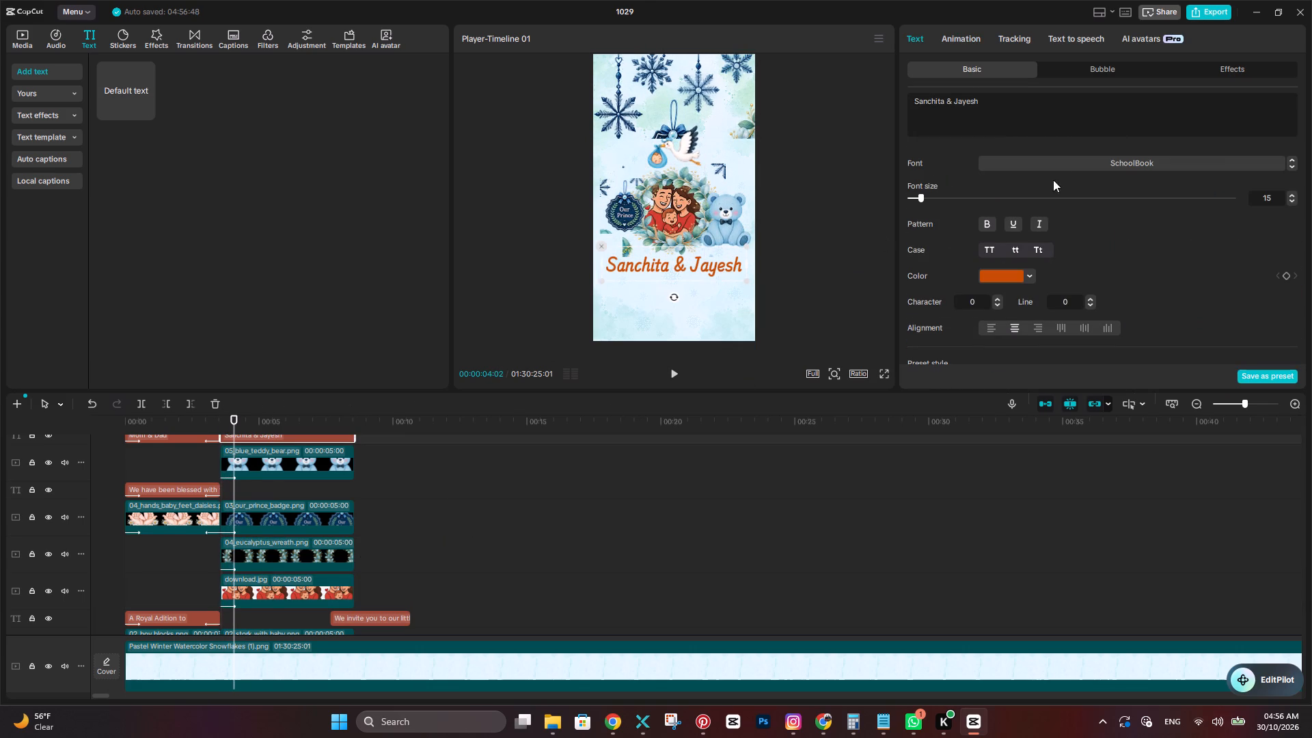
click(976, 42)
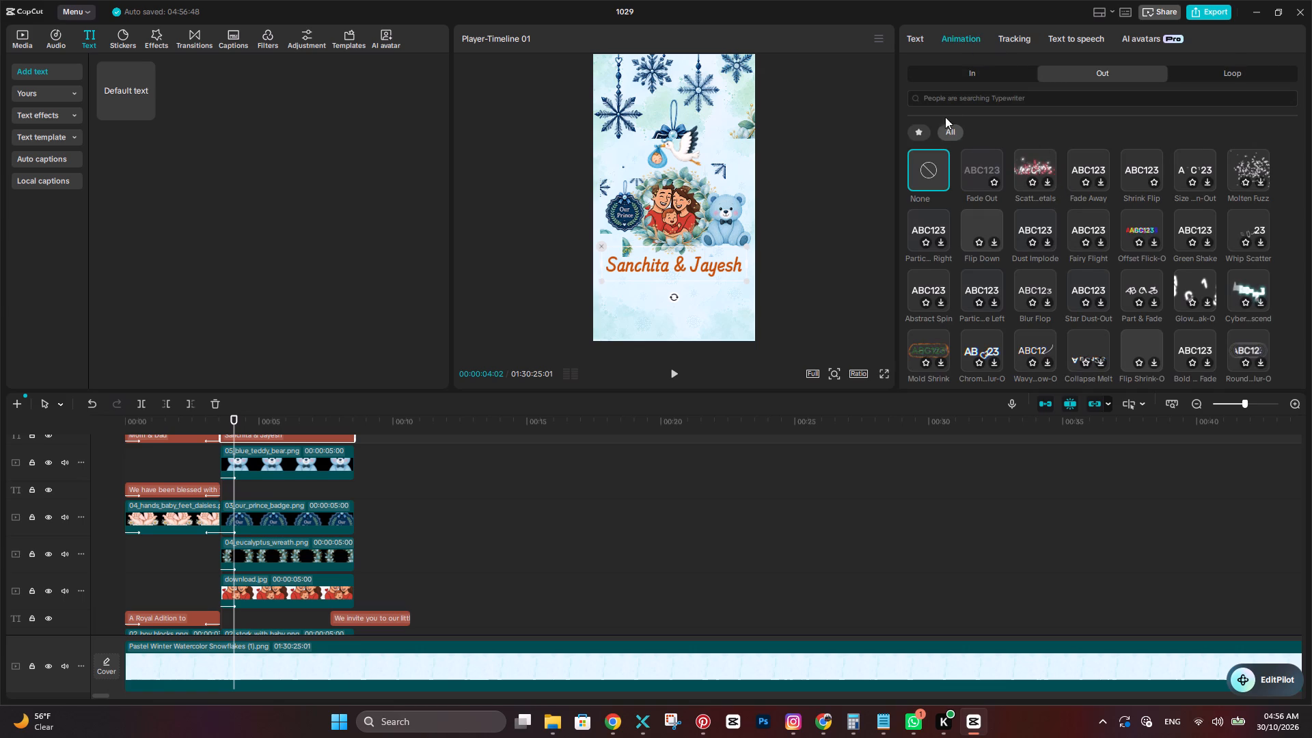
click(978, 73)
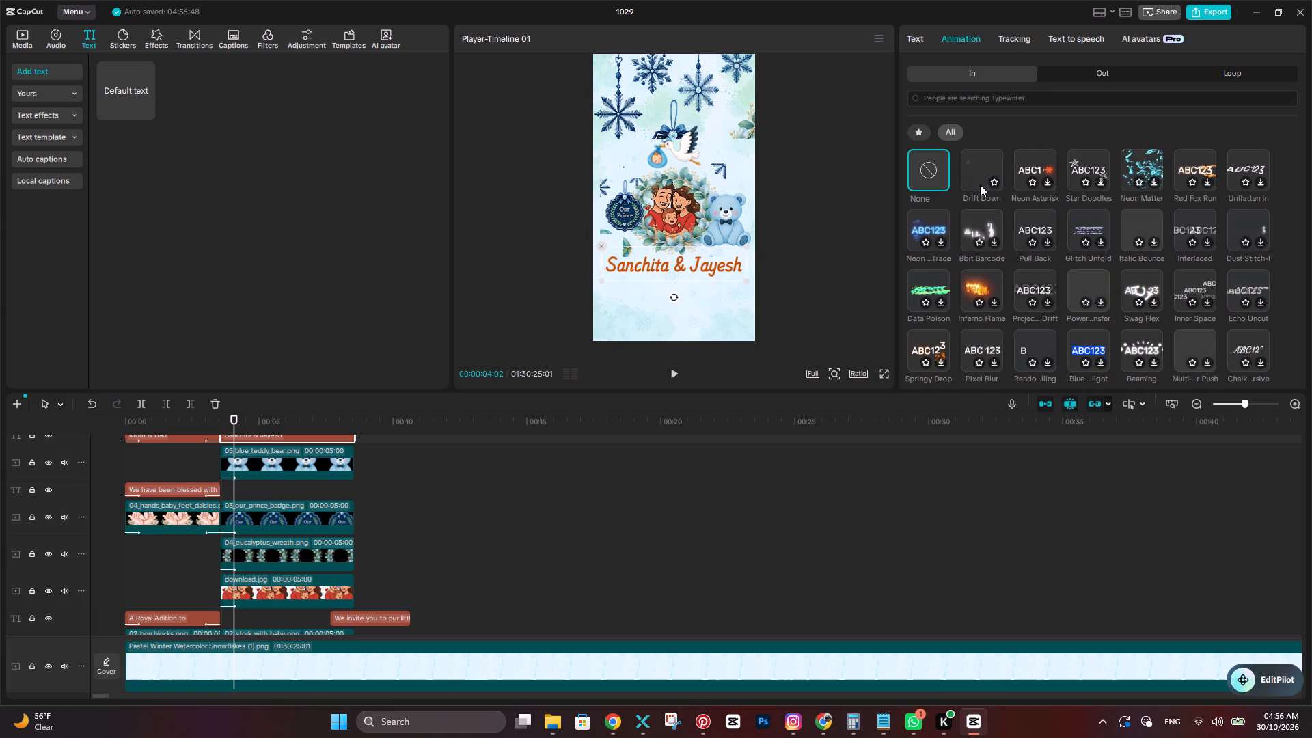
click(981, 177)
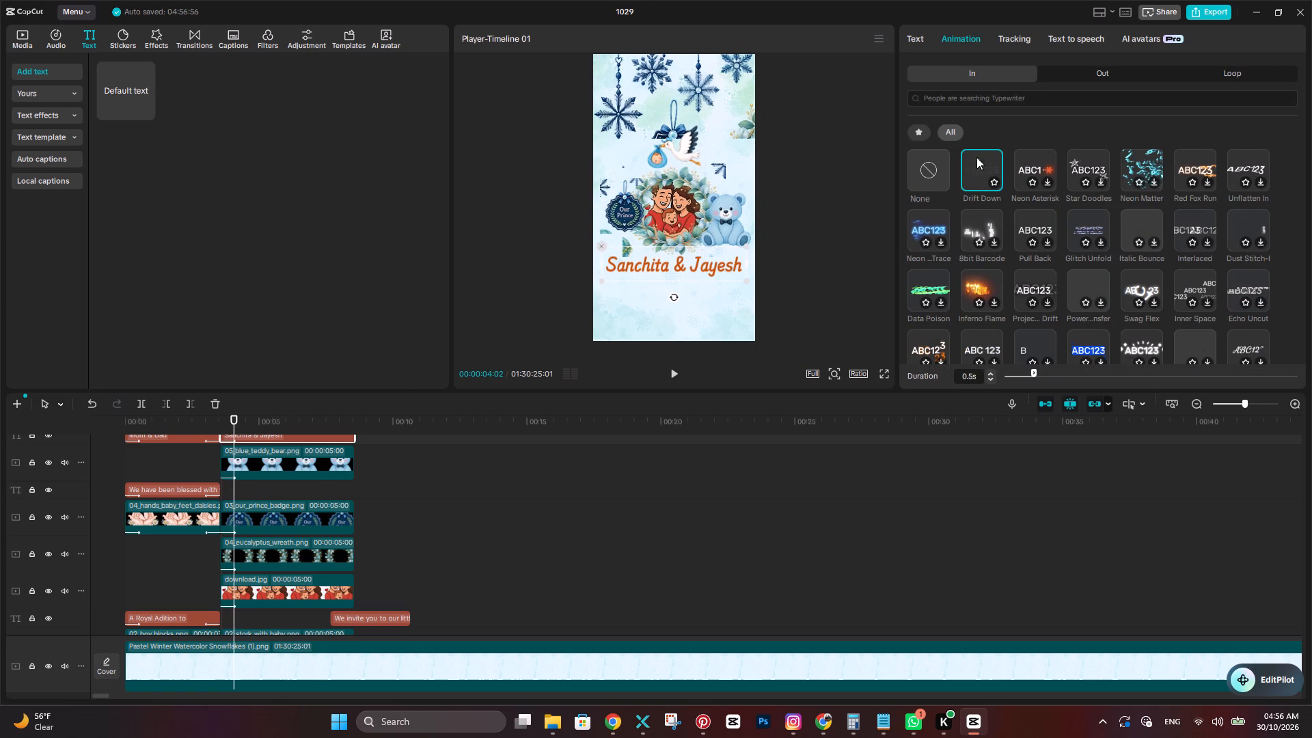
Move the invitation text clip to start with the second scene's clips and extend its end to match theirs.
drag(356, 617, 269, 625)
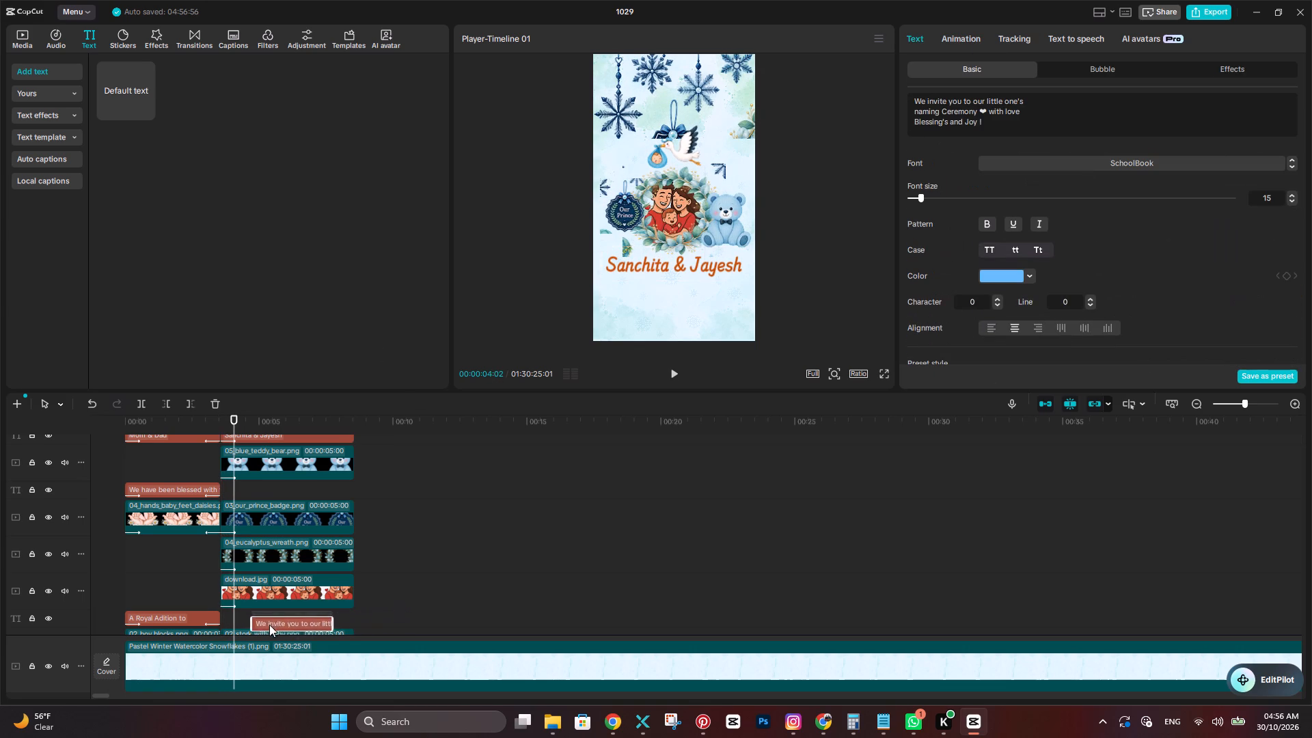
drag(269, 625, 249, 619)
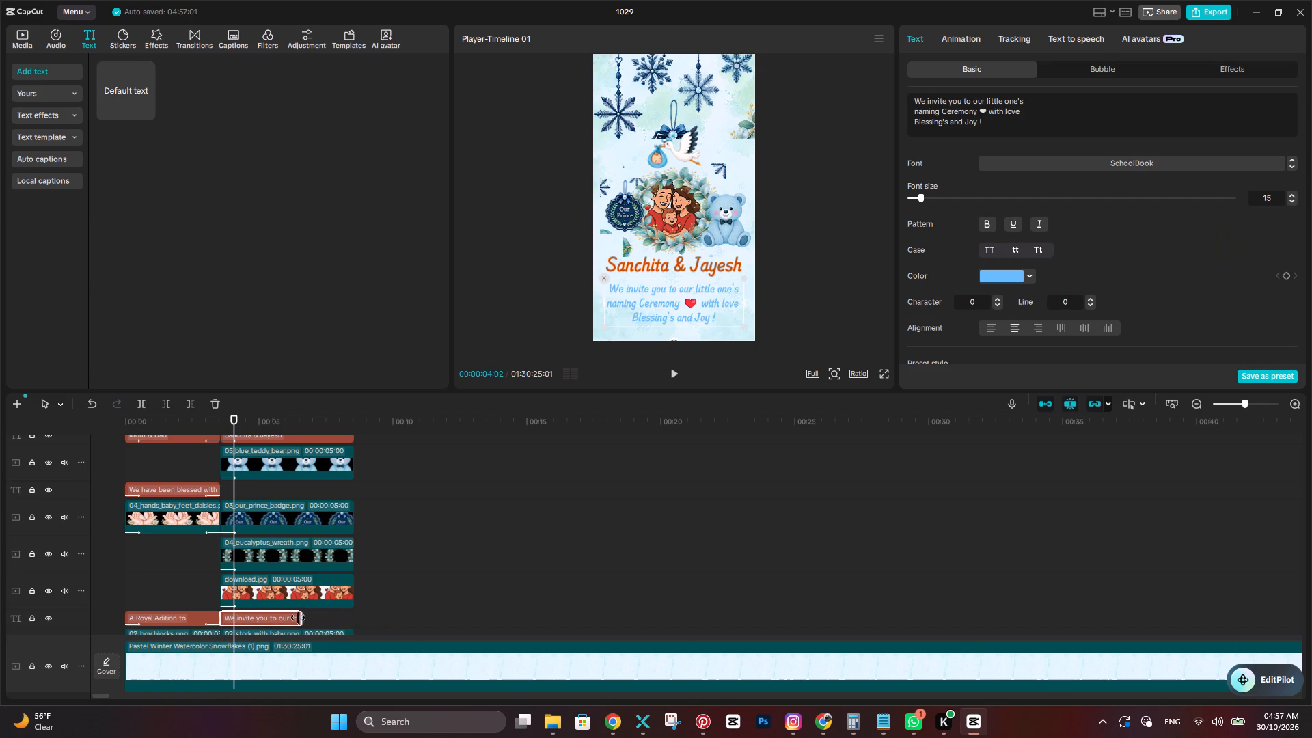
click(305, 618)
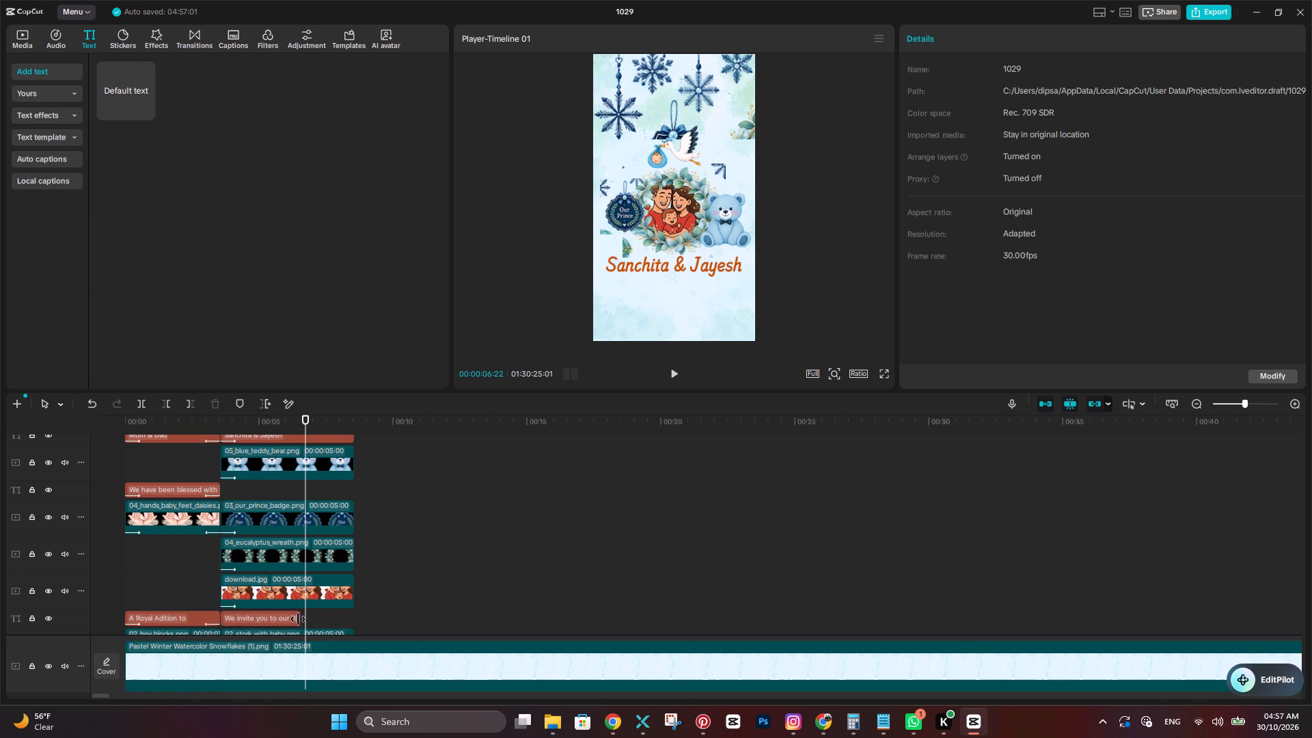
click(298, 619)
drag(302, 619, 346, 619)
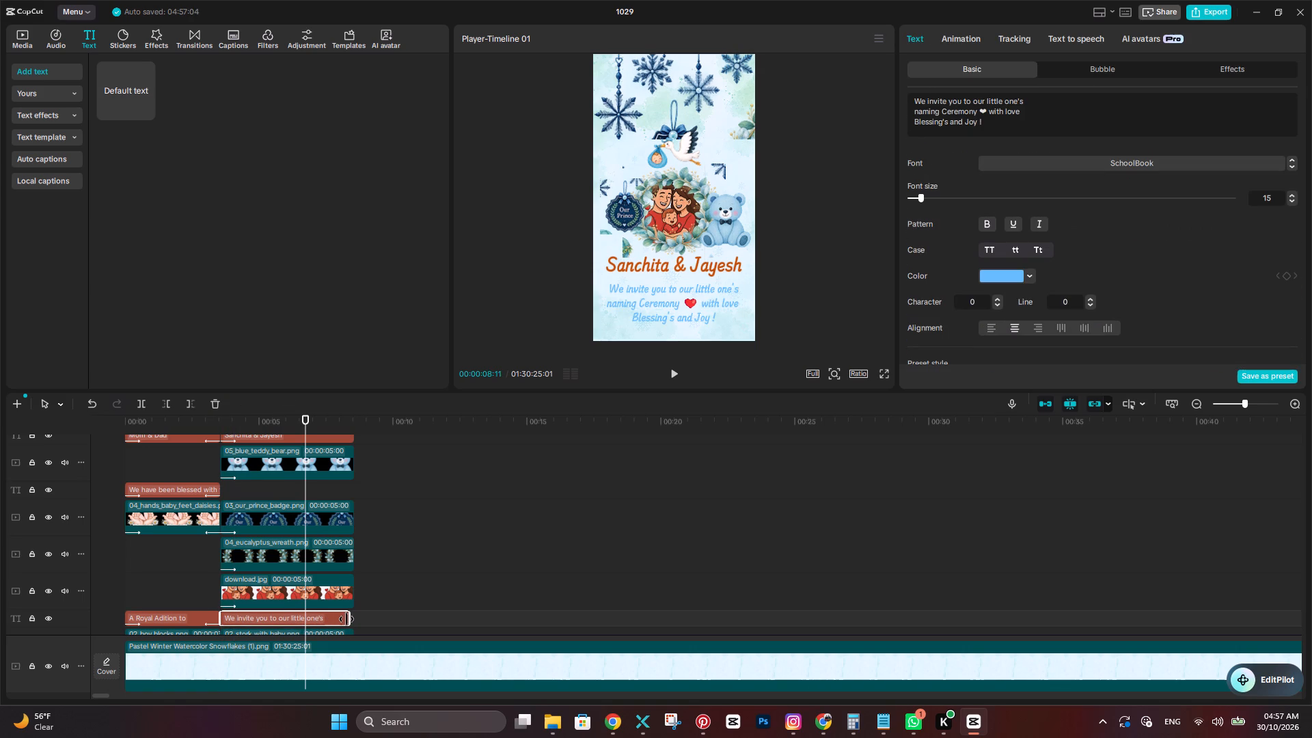
drag(346, 619, 351, 619)
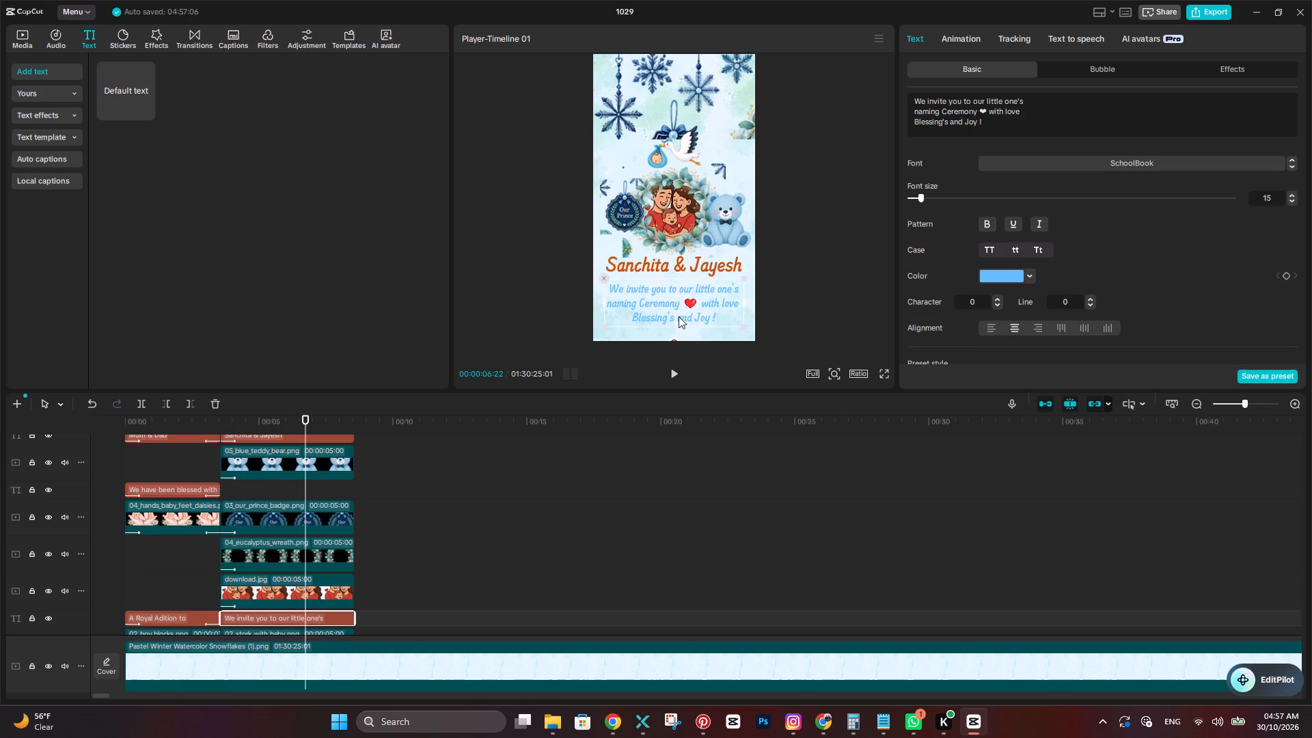
Apply the Drift Down entrance animation to the "We invite you to our little one's naming Ceremony" text.
click(961, 42)
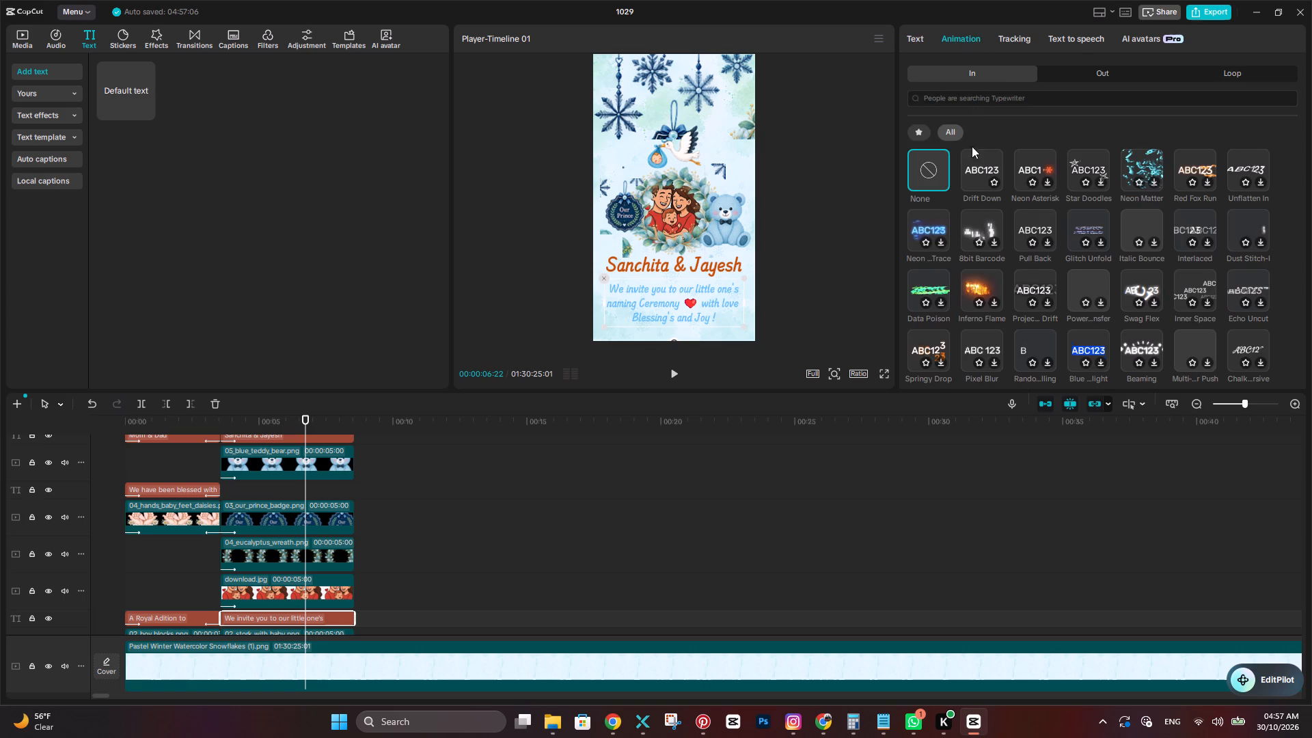
click(972, 167)
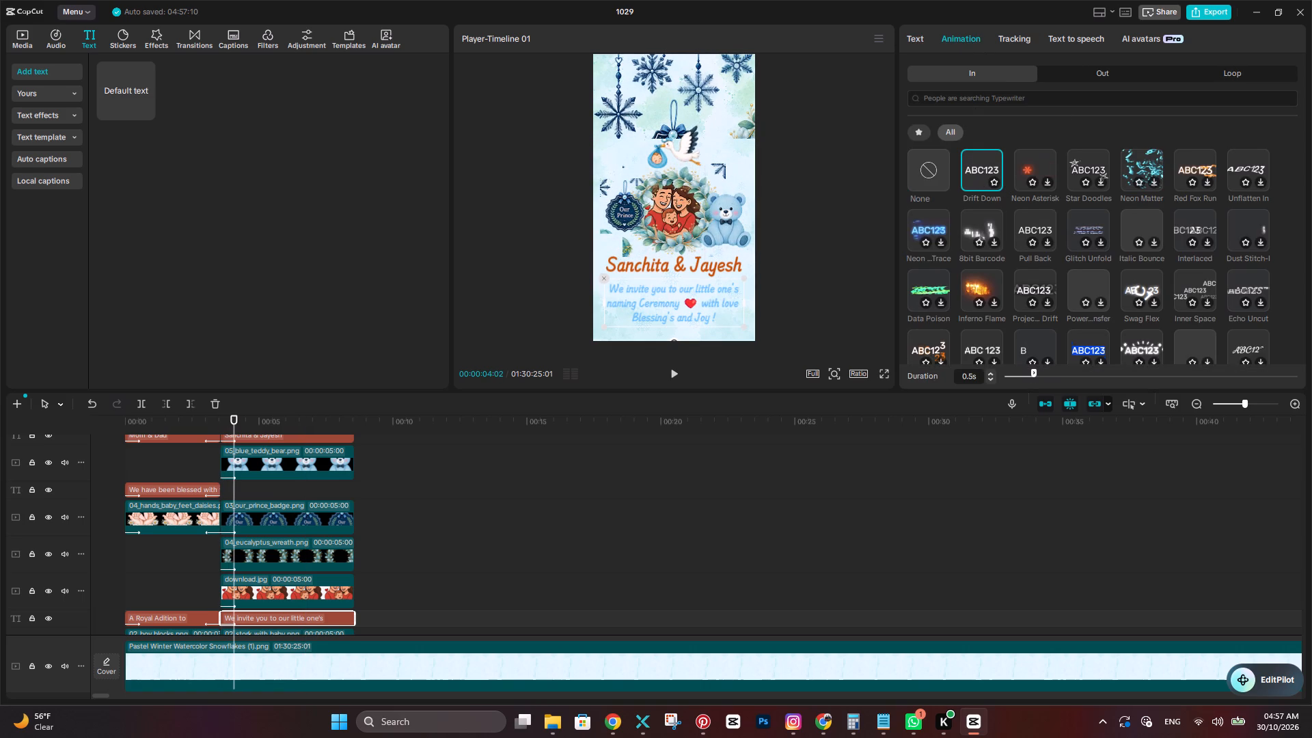
Play back the second scene and the video from its beginning to check the animations and the scene change.
drag(248, 421, 247, 422)
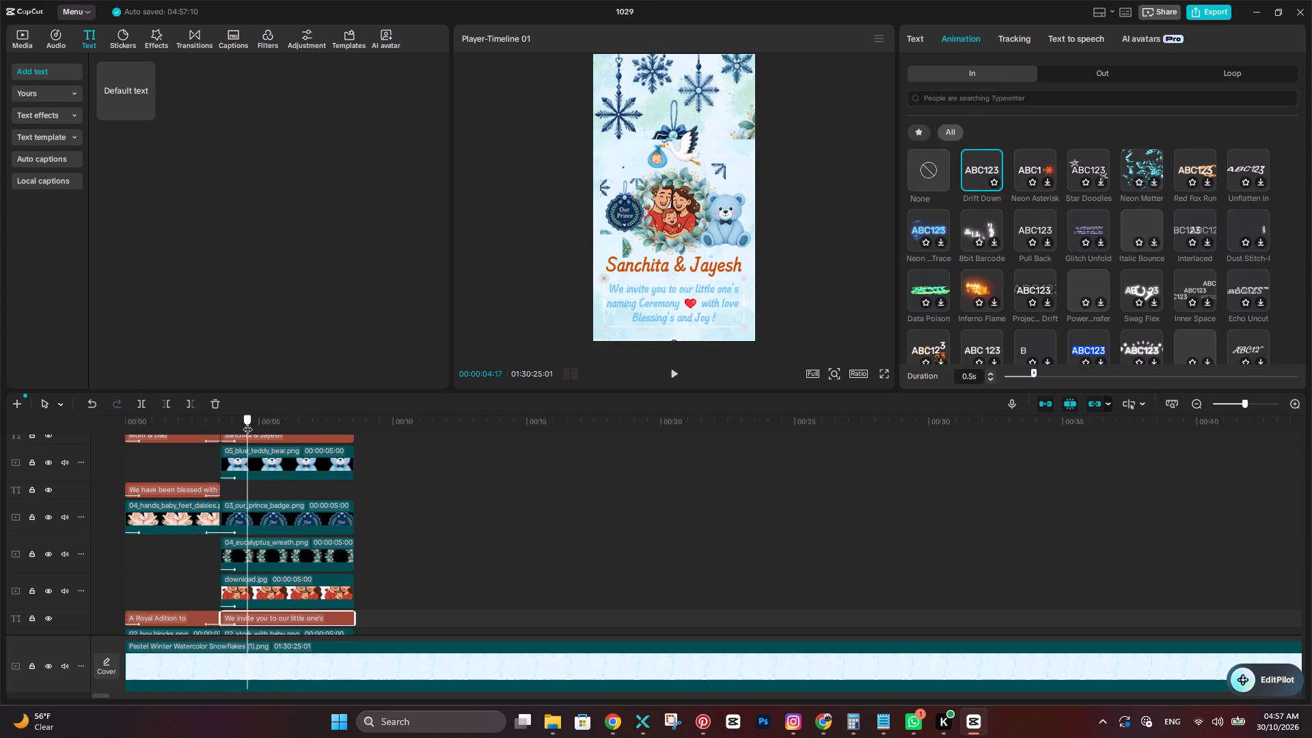
drag(247, 422, 216, 433)
key(space)
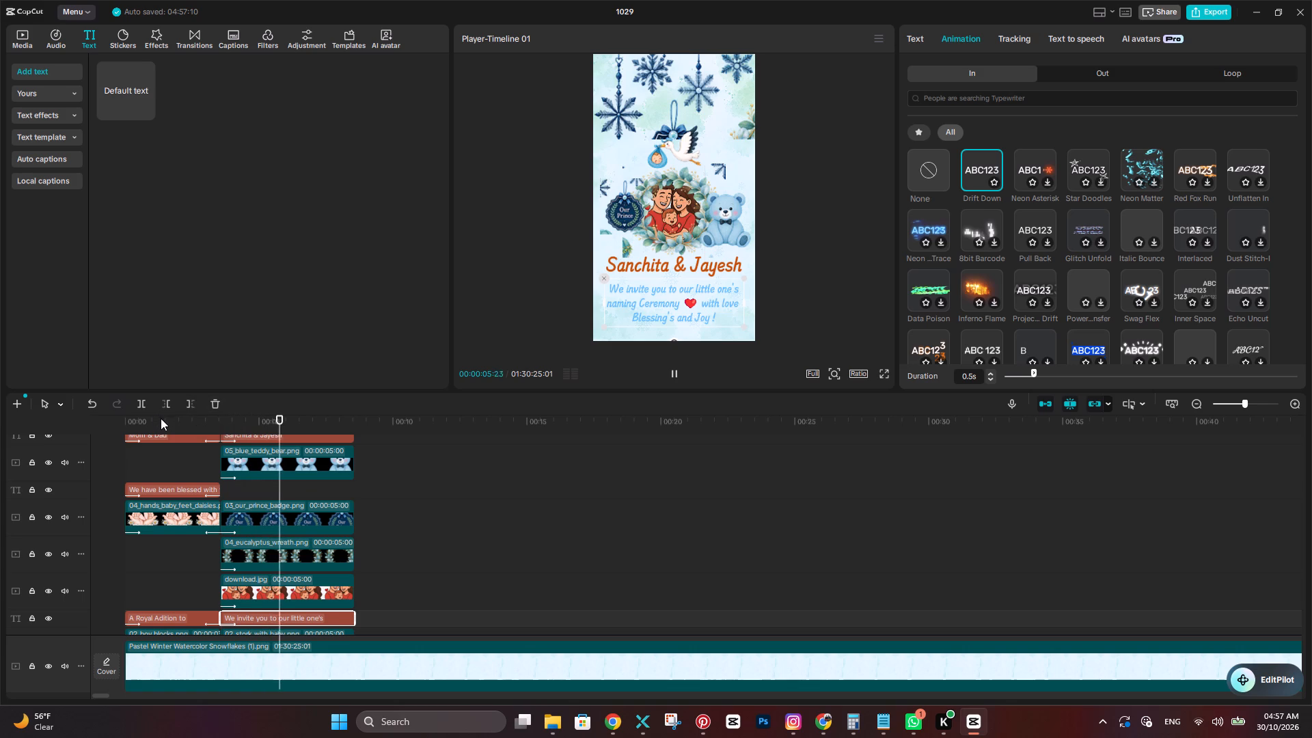
drag(164, 420, 65, 439)
key(space)
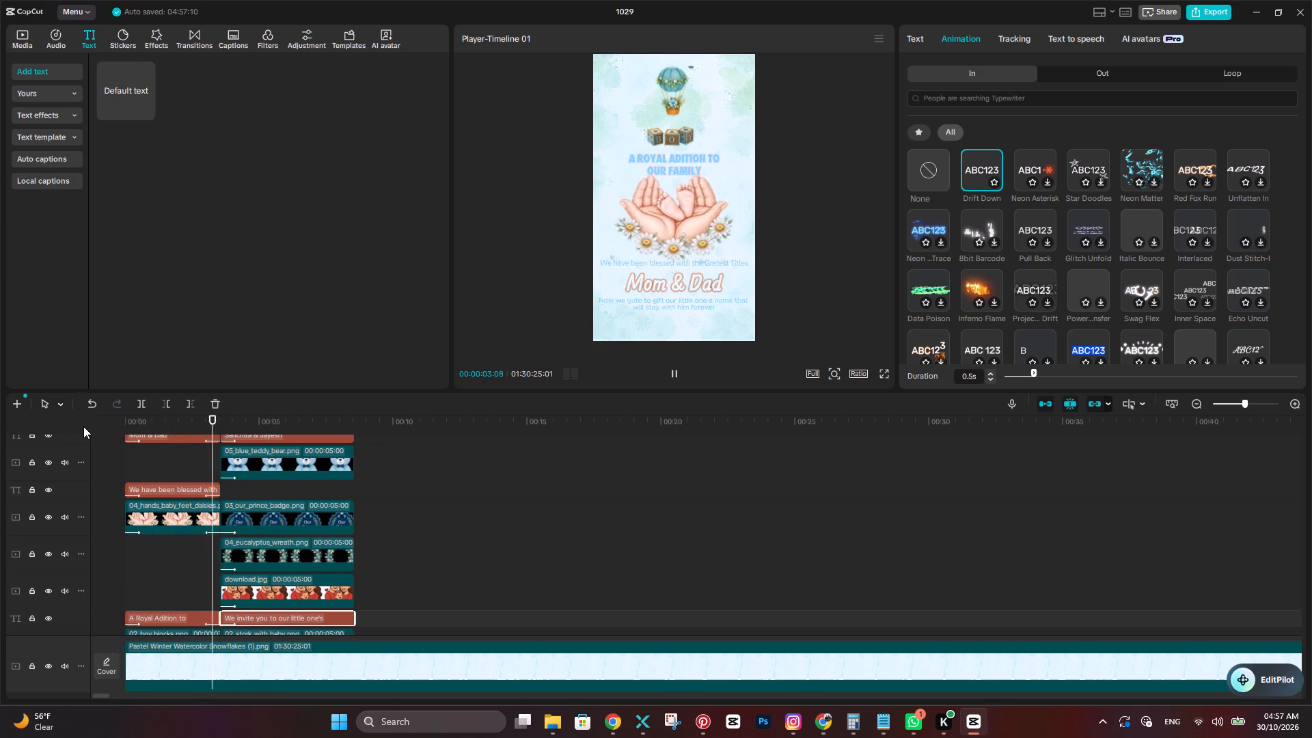
key(space)
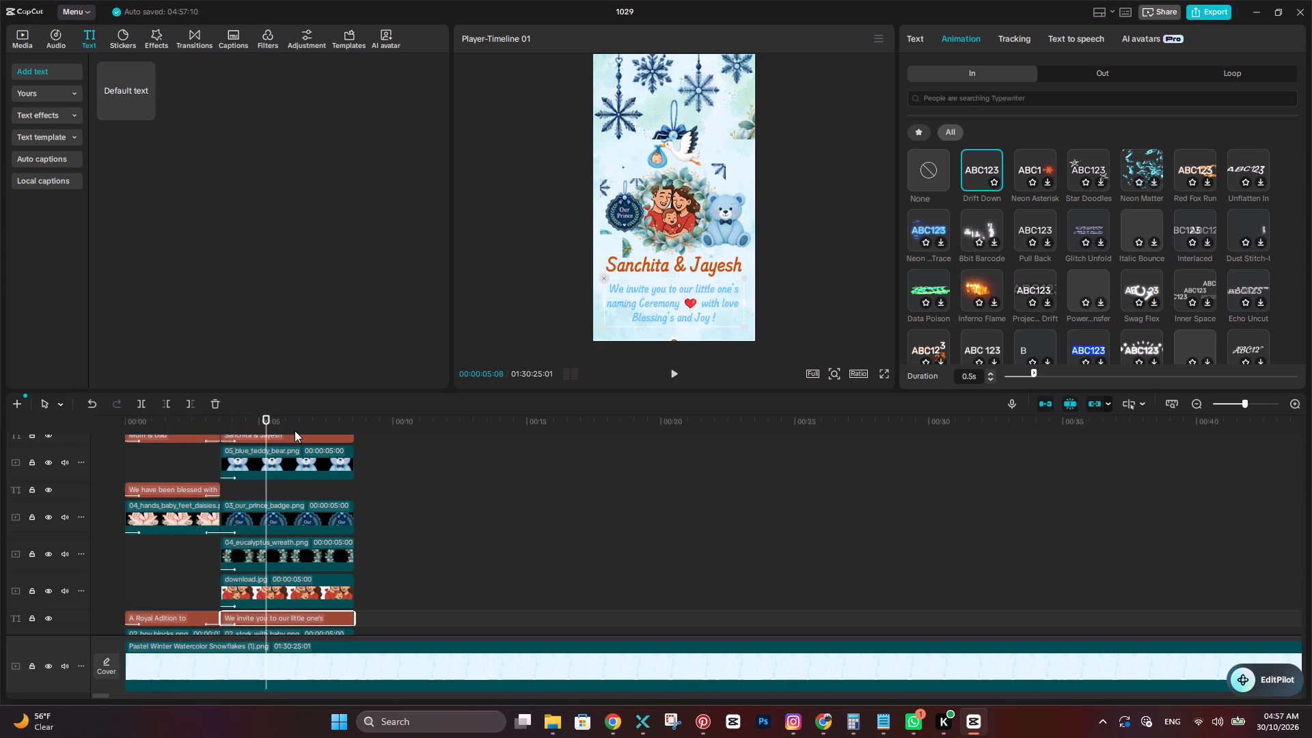
key(space)
key(space)
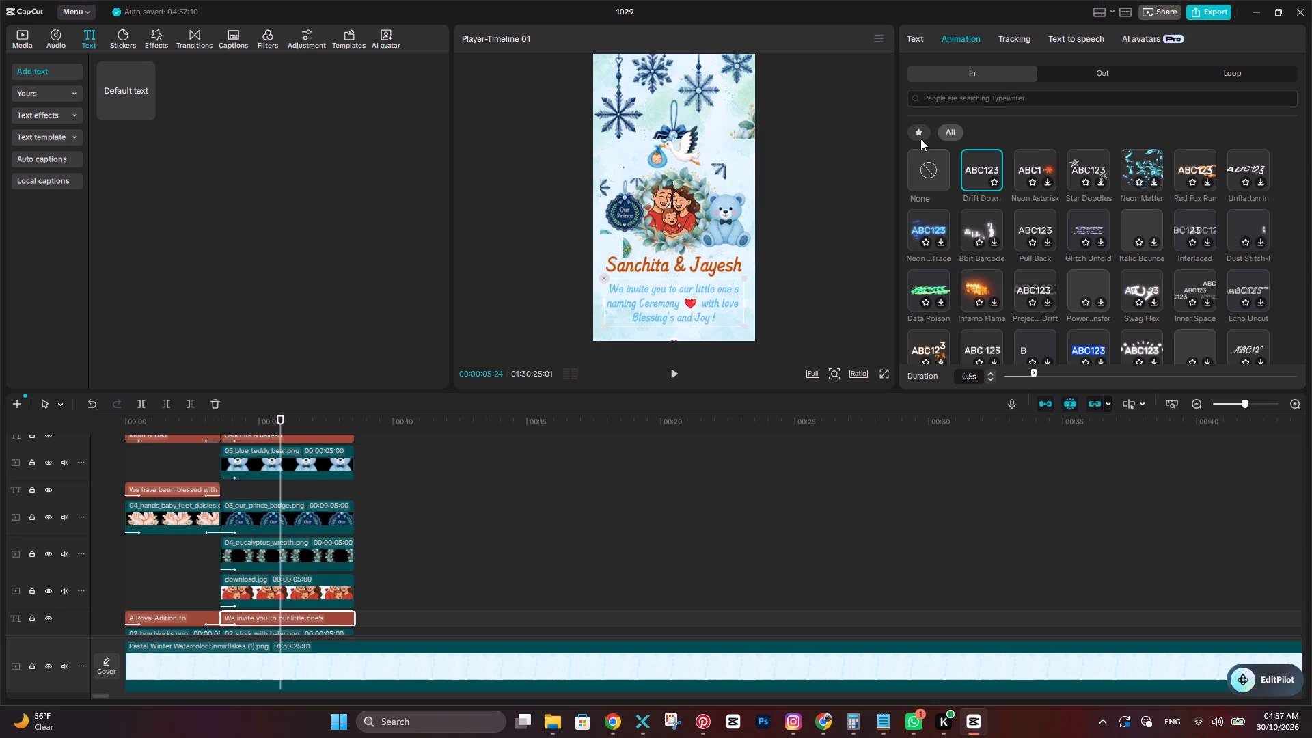
Apply the Fade Out exit animation to the invitation text.
click(1094, 79)
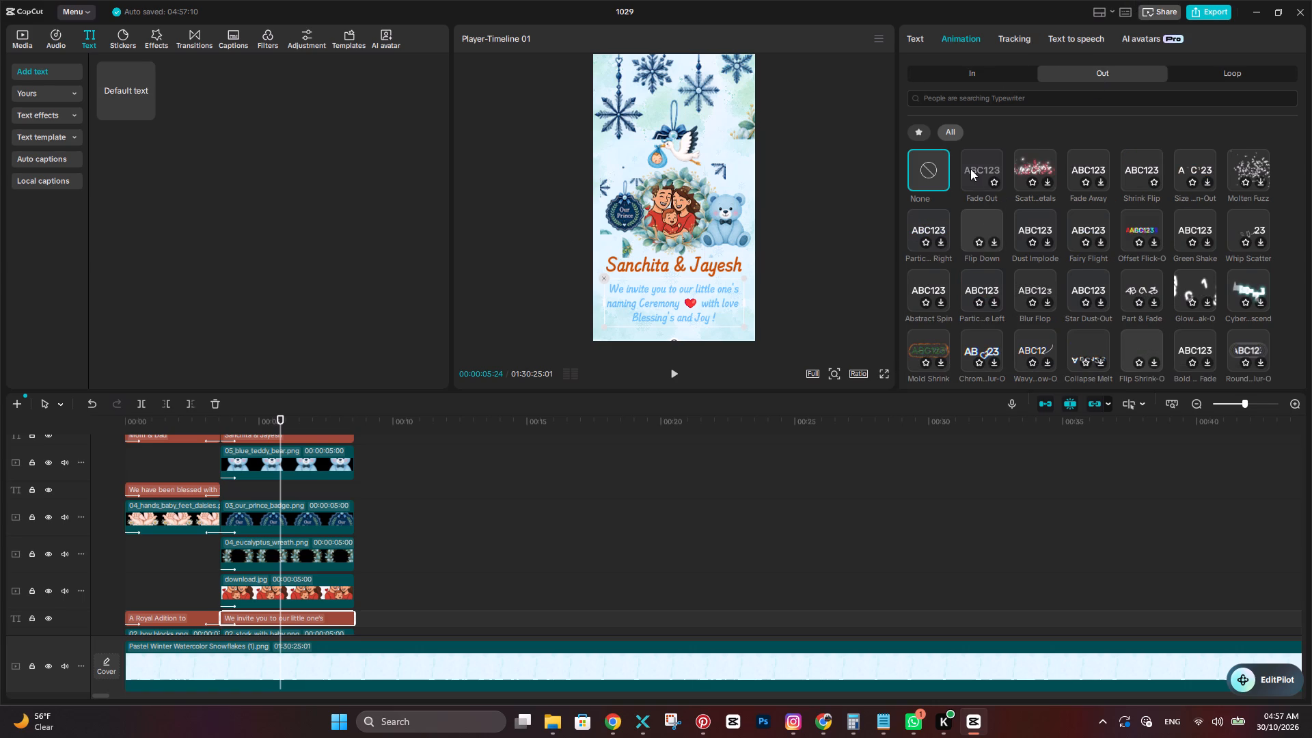
click(970, 169)
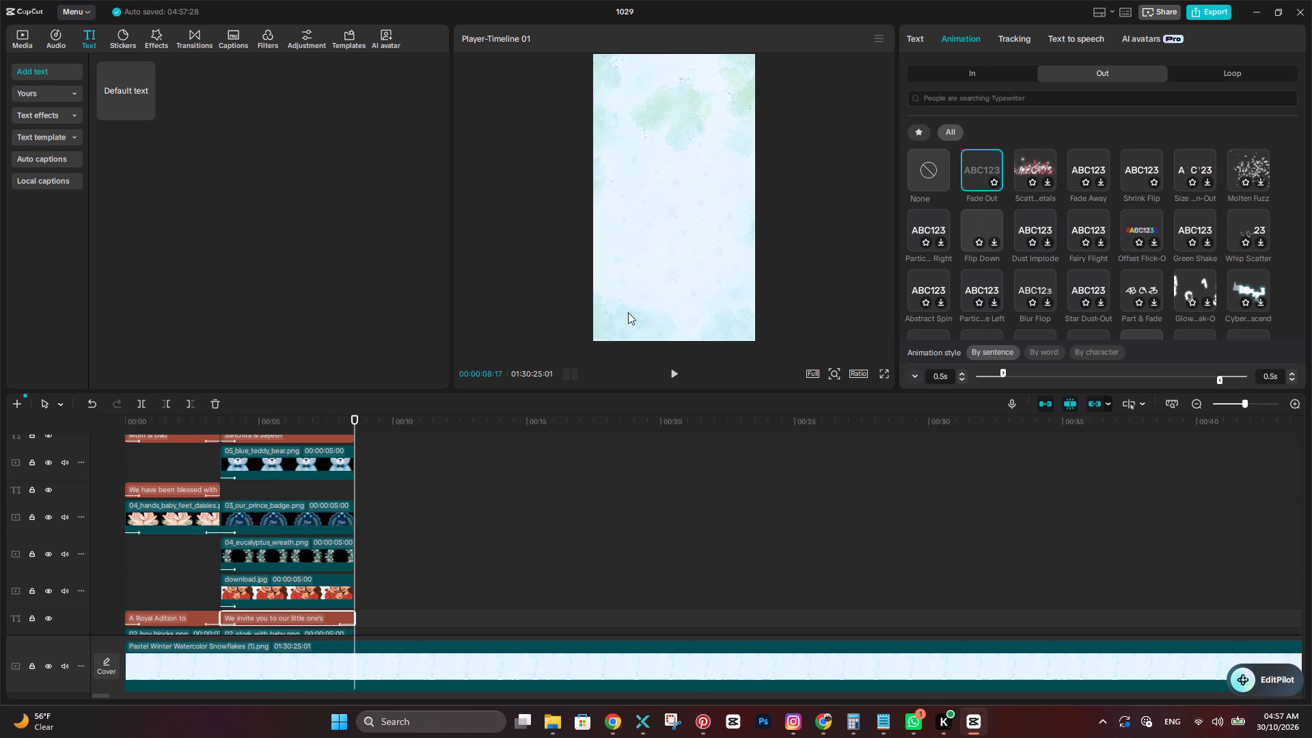
Apply the Zoom In exit animation to the second scene's hanging snowflake ornaments clip.
scroll(307, 599, down, 1)
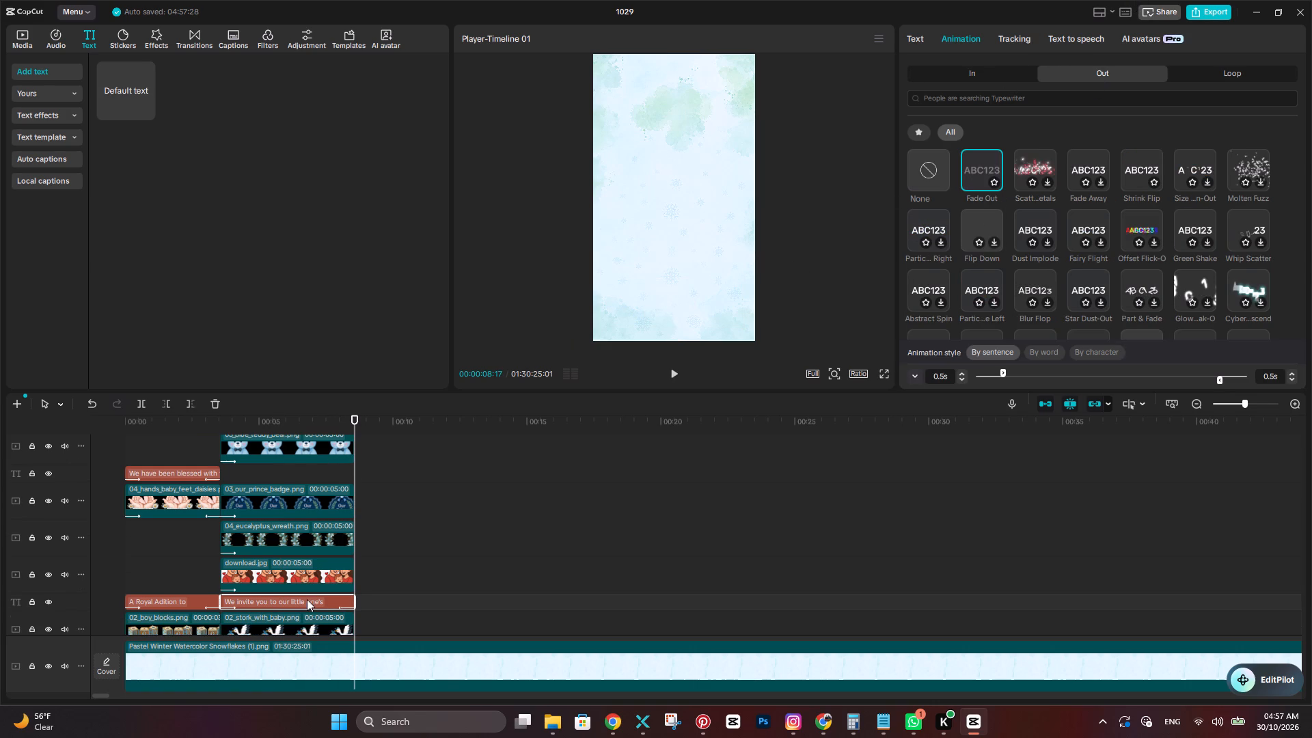
scroll(307, 599, down, 6)
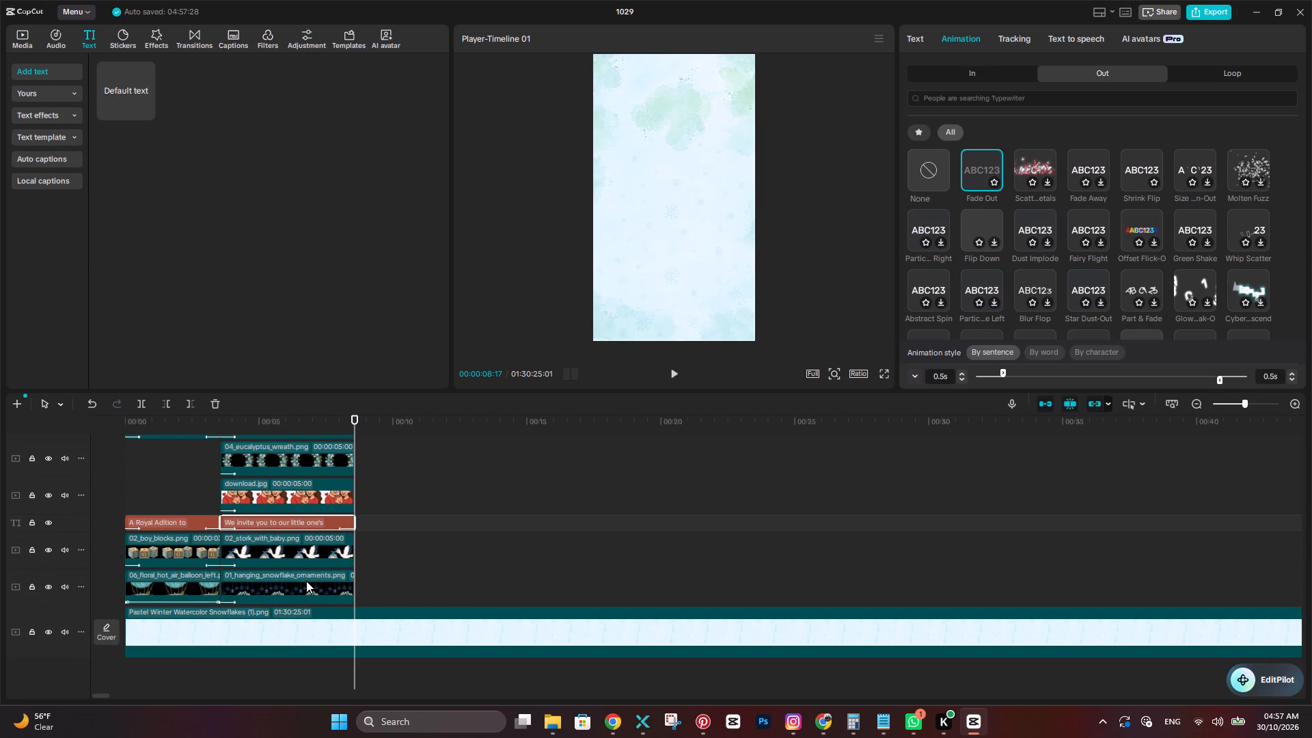
click(306, 581)
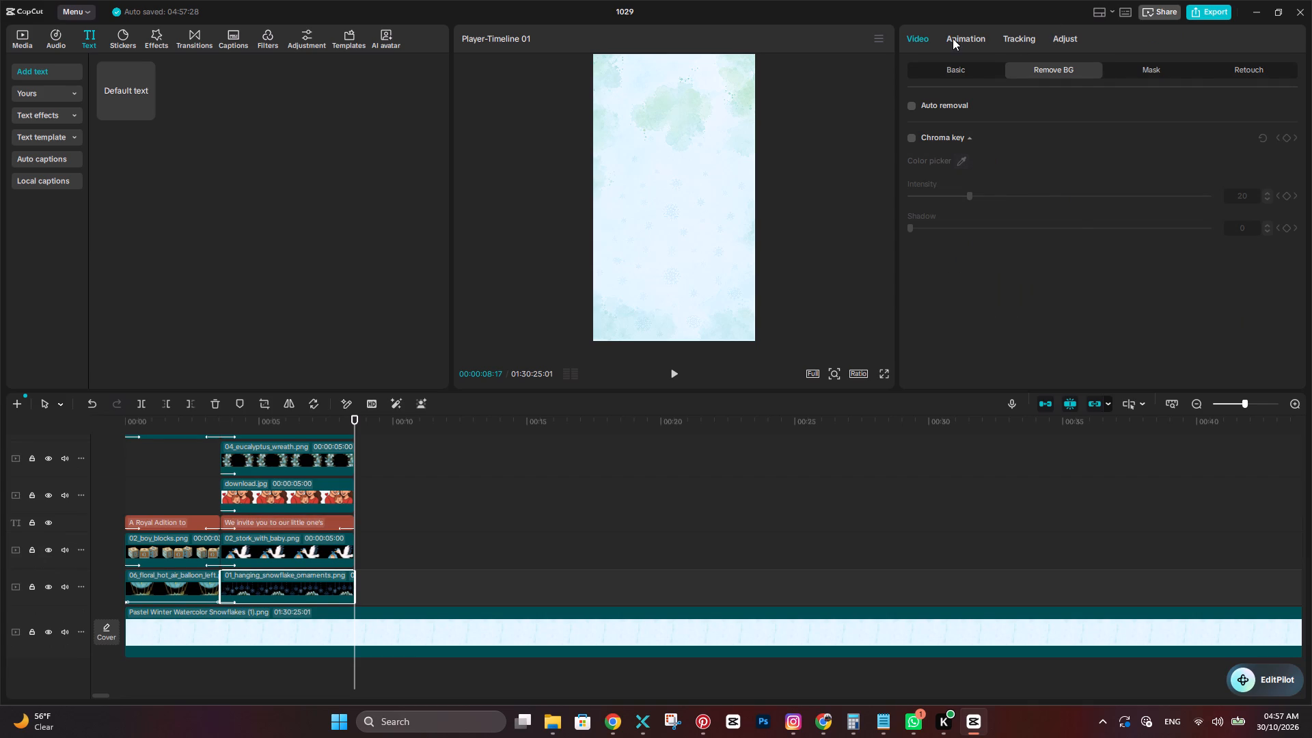
click(953, 38)
click(1080, 69)
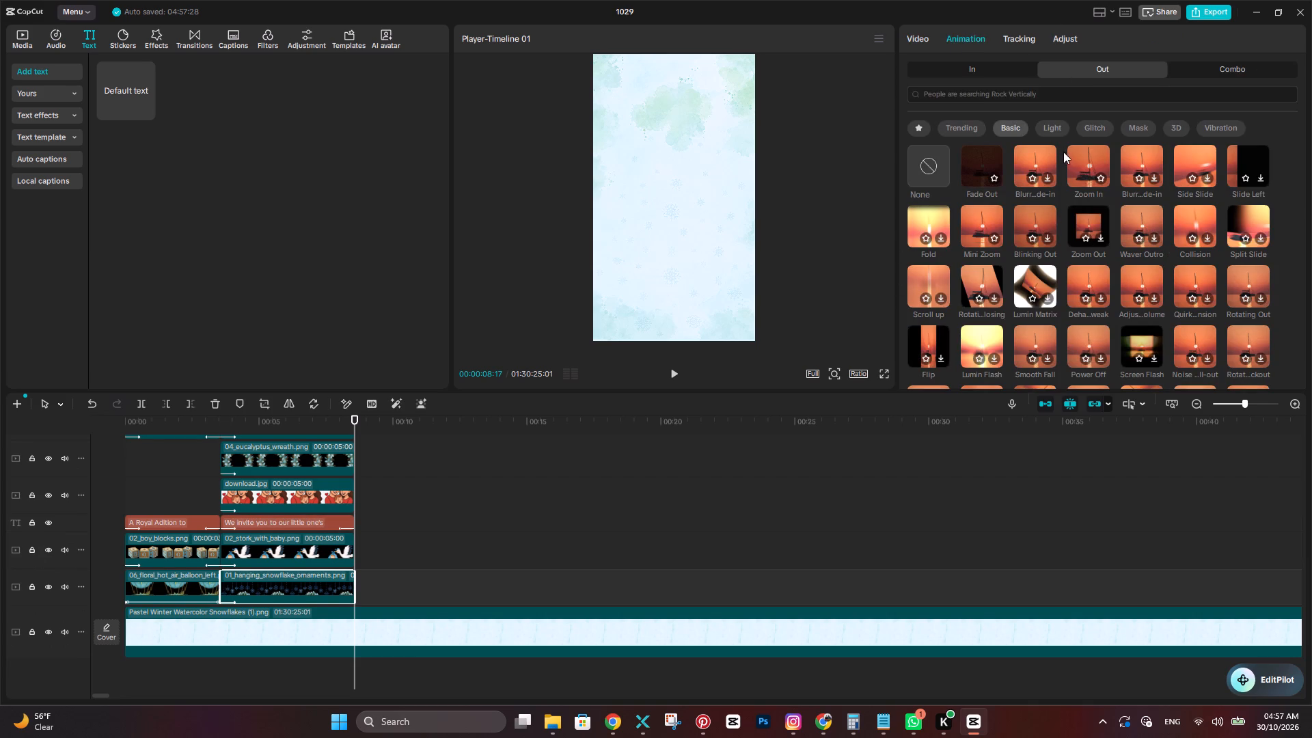
click(1091, 161)
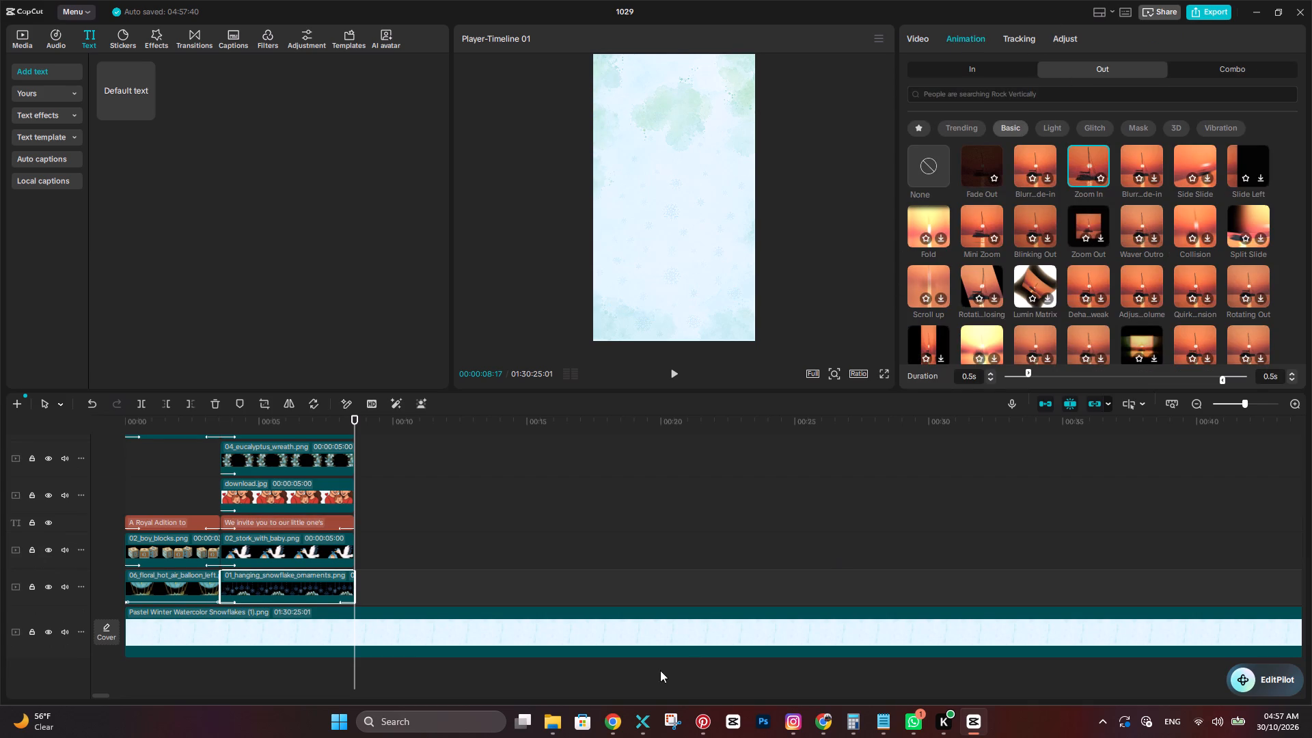
Switch to Chrome, skip the ad on the music video, and go back to the reference short to view its second scene.
click(613, 711)
click(356, 4)
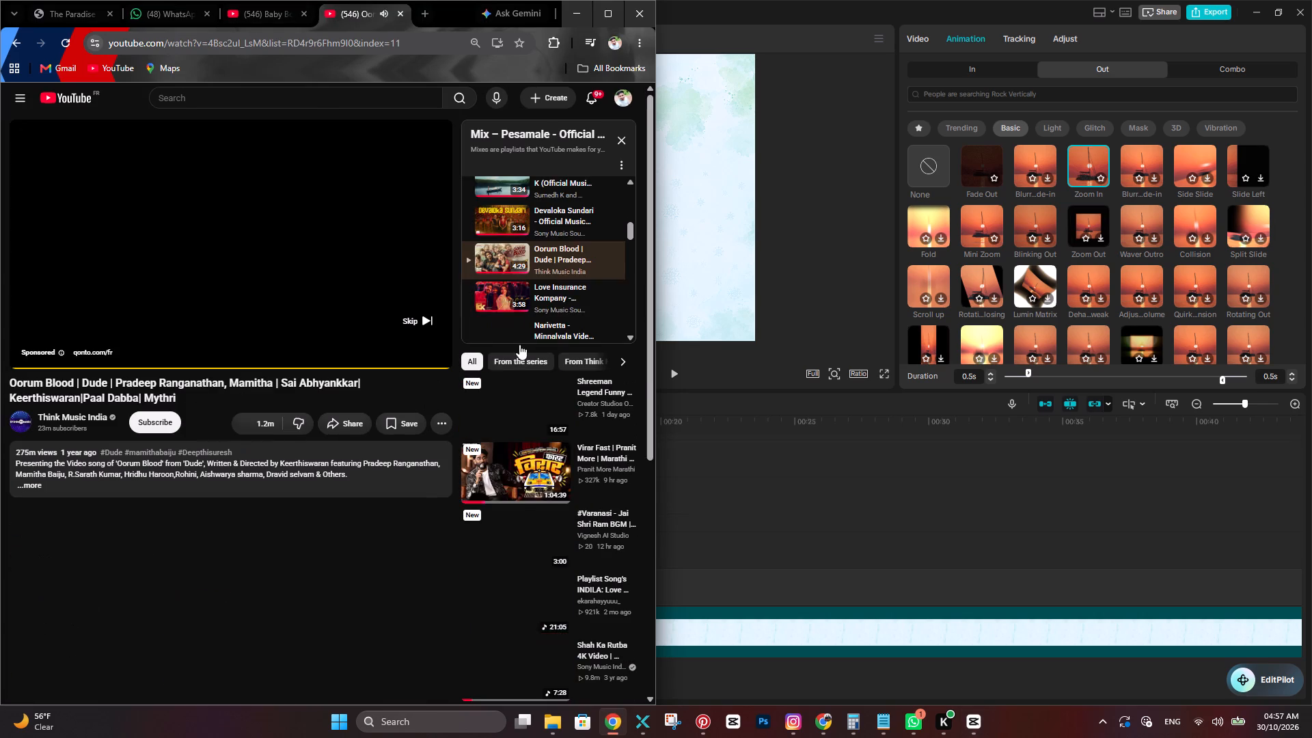
click(416, 324)
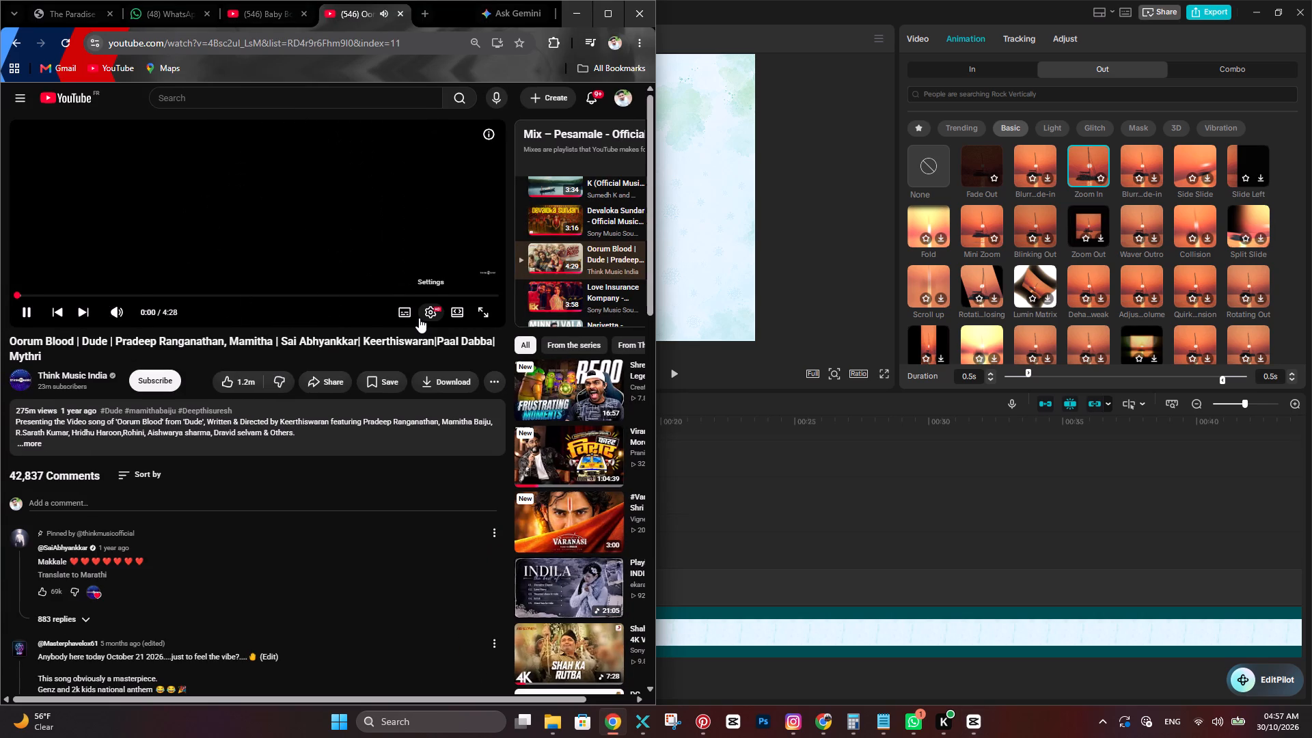
click(252, 4)
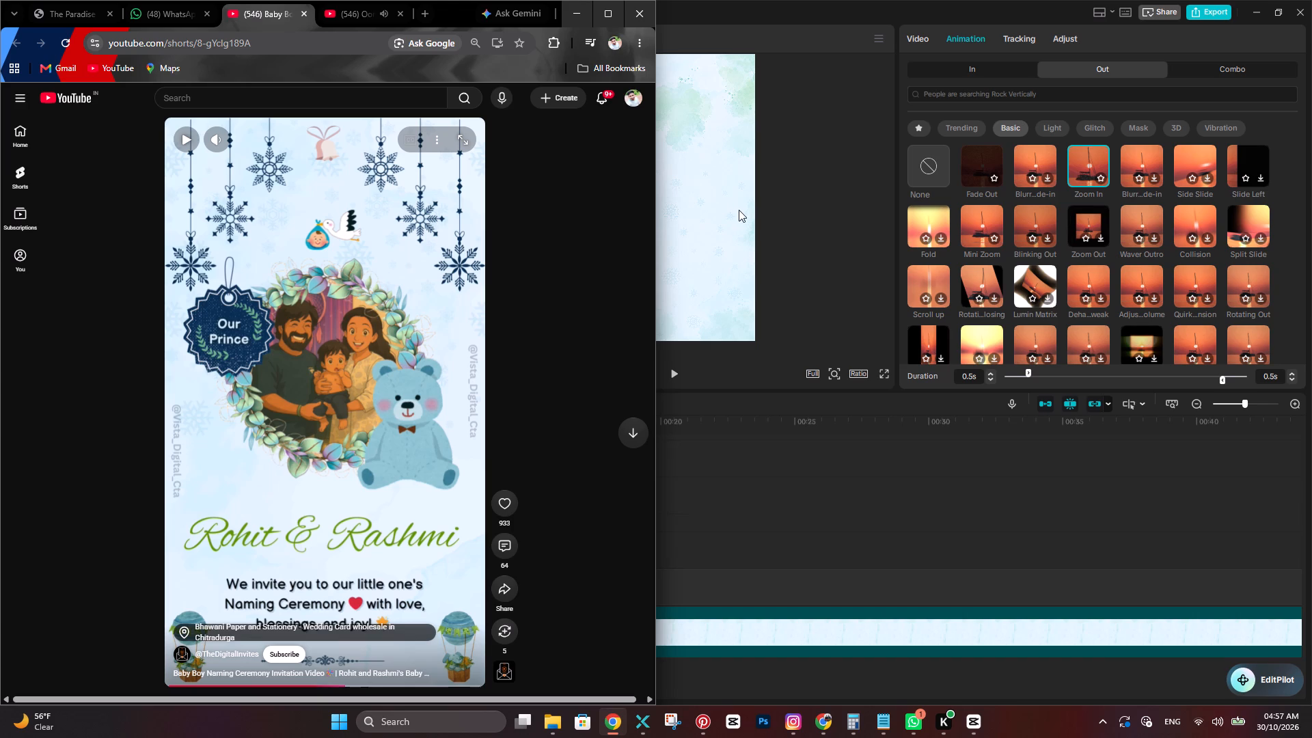
click(1074, 167)
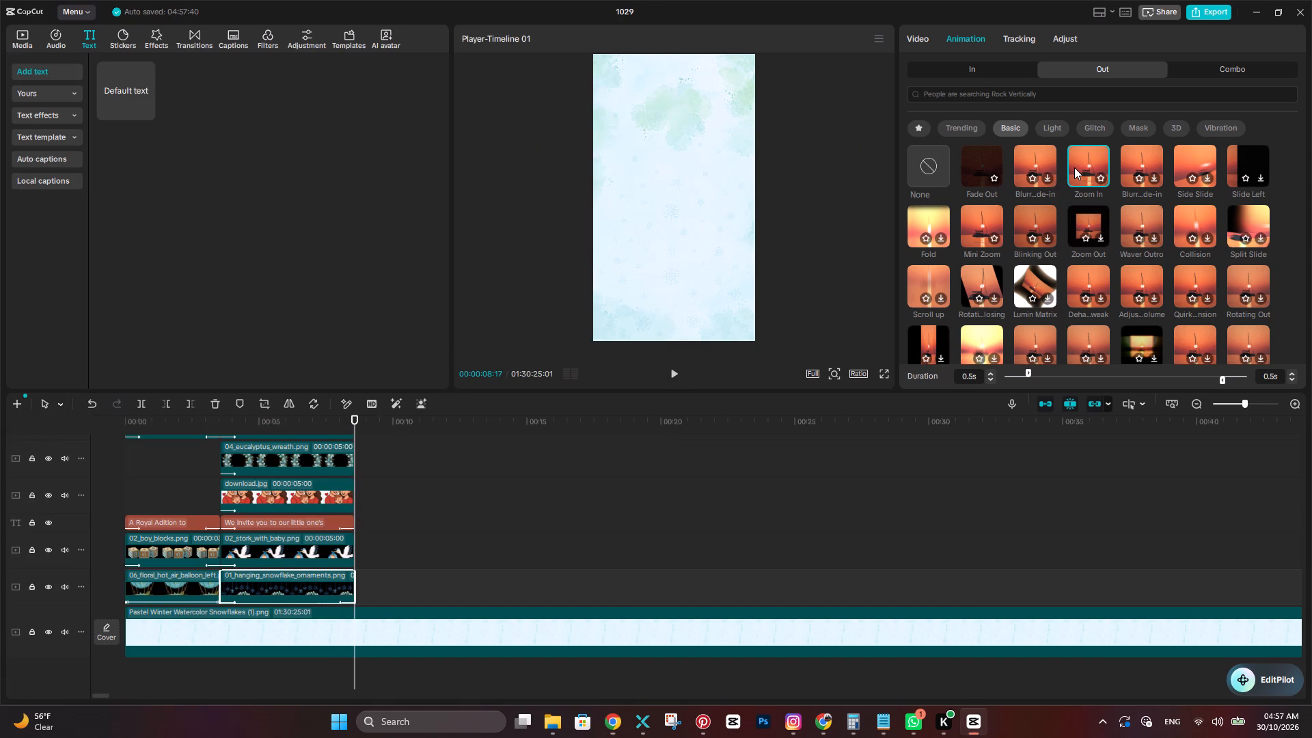
Apply the Zoom In exit animation to the stork with baby clip.
click(264, 558)
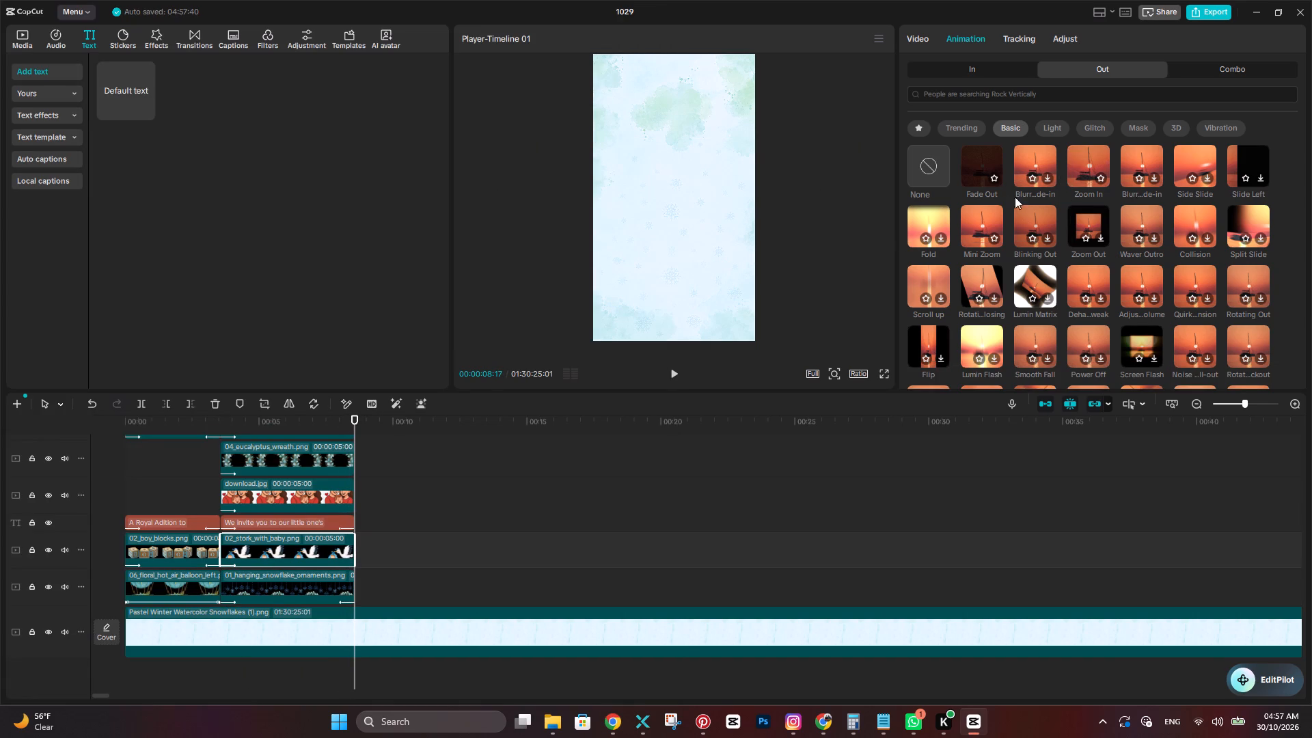
click(1091, 169)
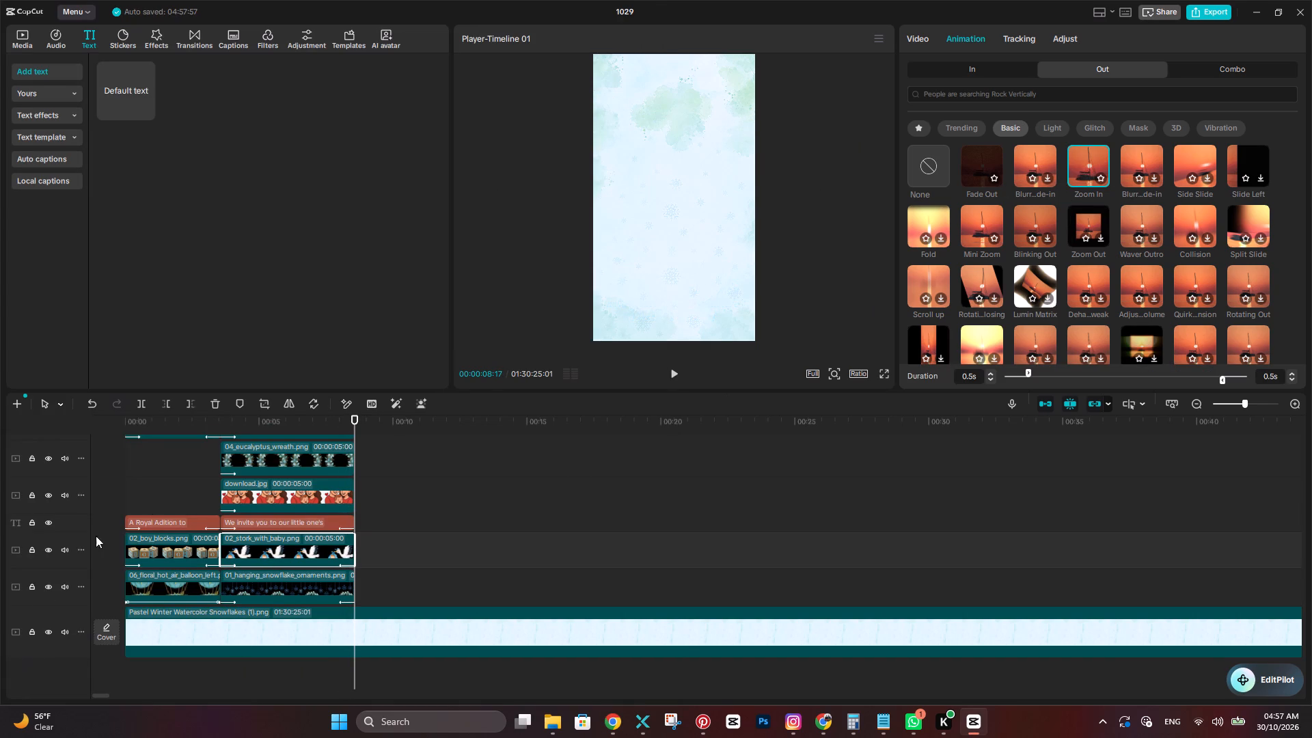
Check that the invitation text uses the Fade Out exit animation.
click(270, 523)
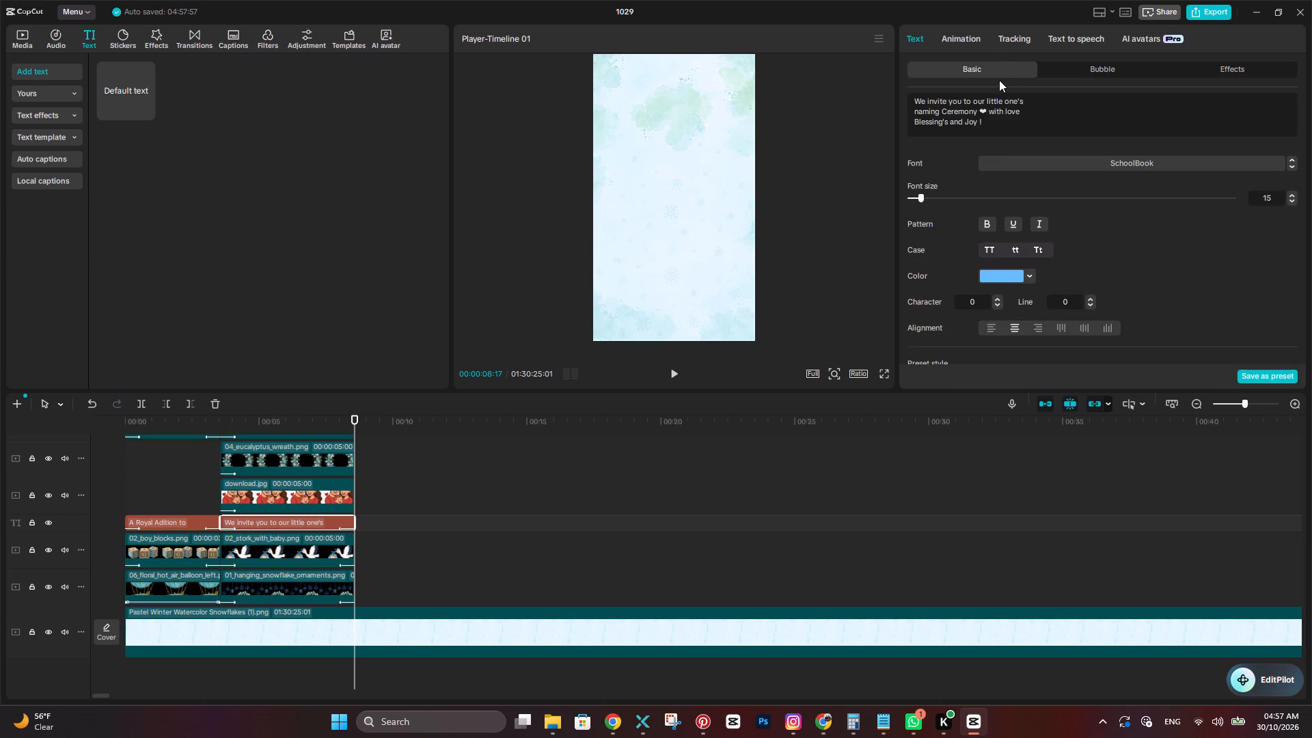
click(962, 33)
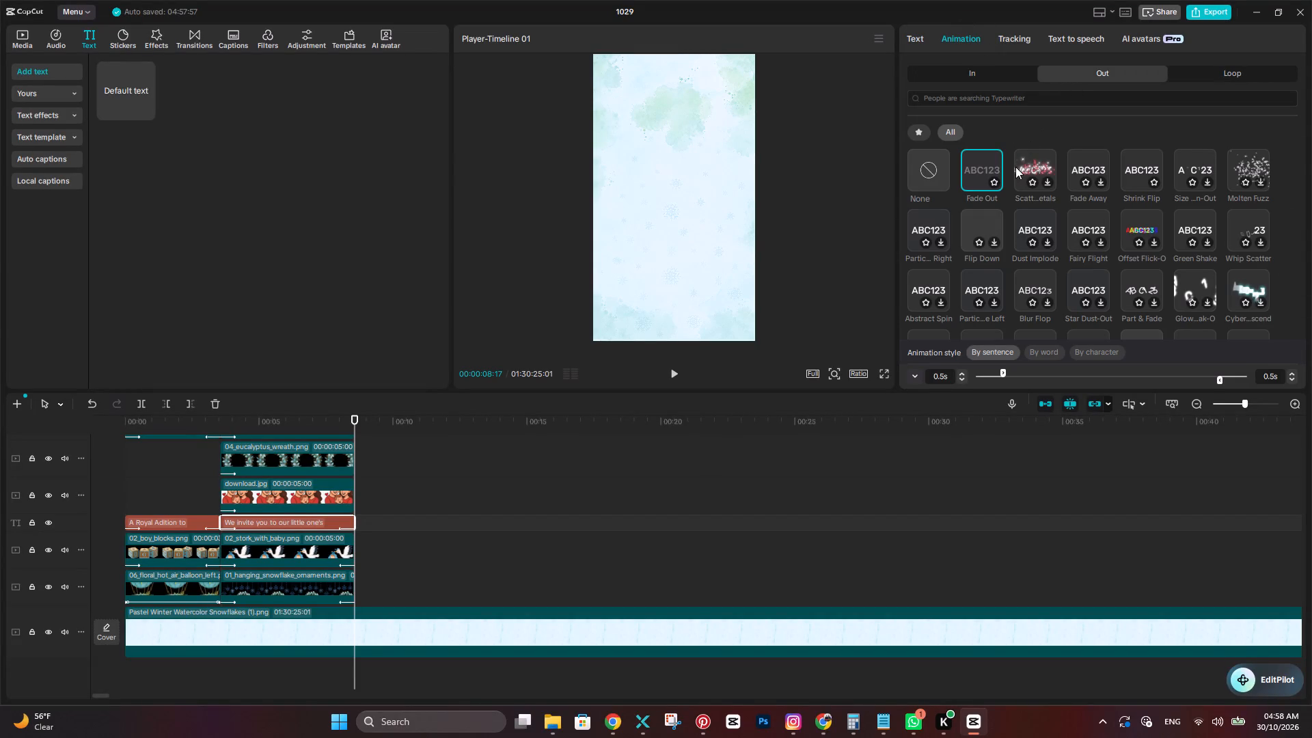
click(974, 172)
Apply the Zoom In exit animation to the family picture, eucalyptus wreath and Our Prince badge clips.
click(305, 490)
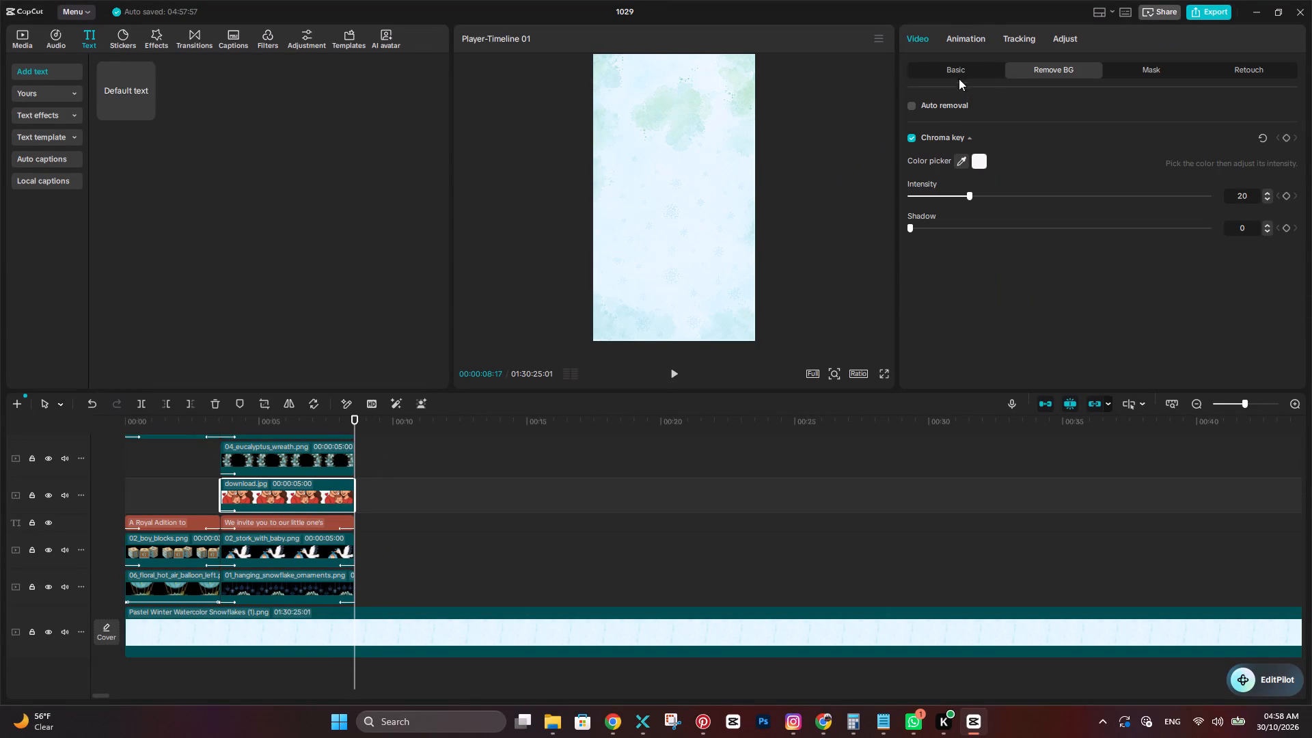
click(974, 38)
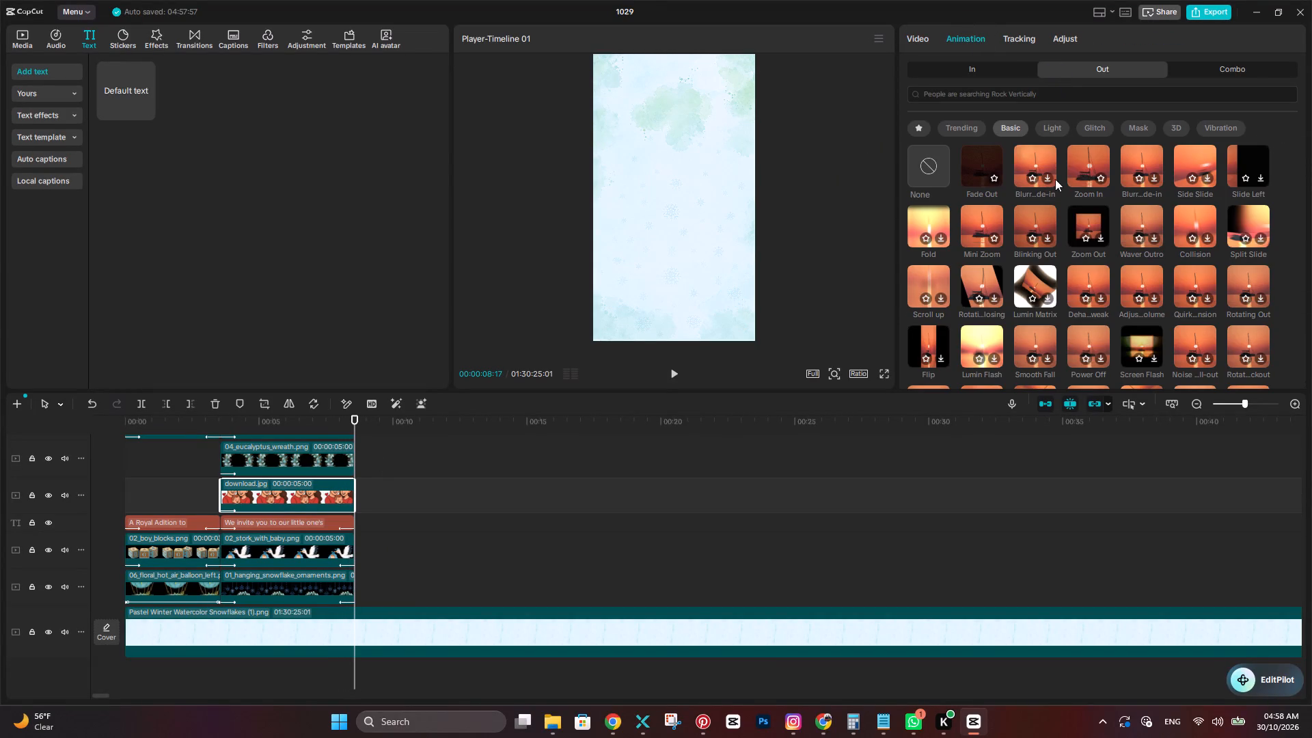
click(1080, 172)
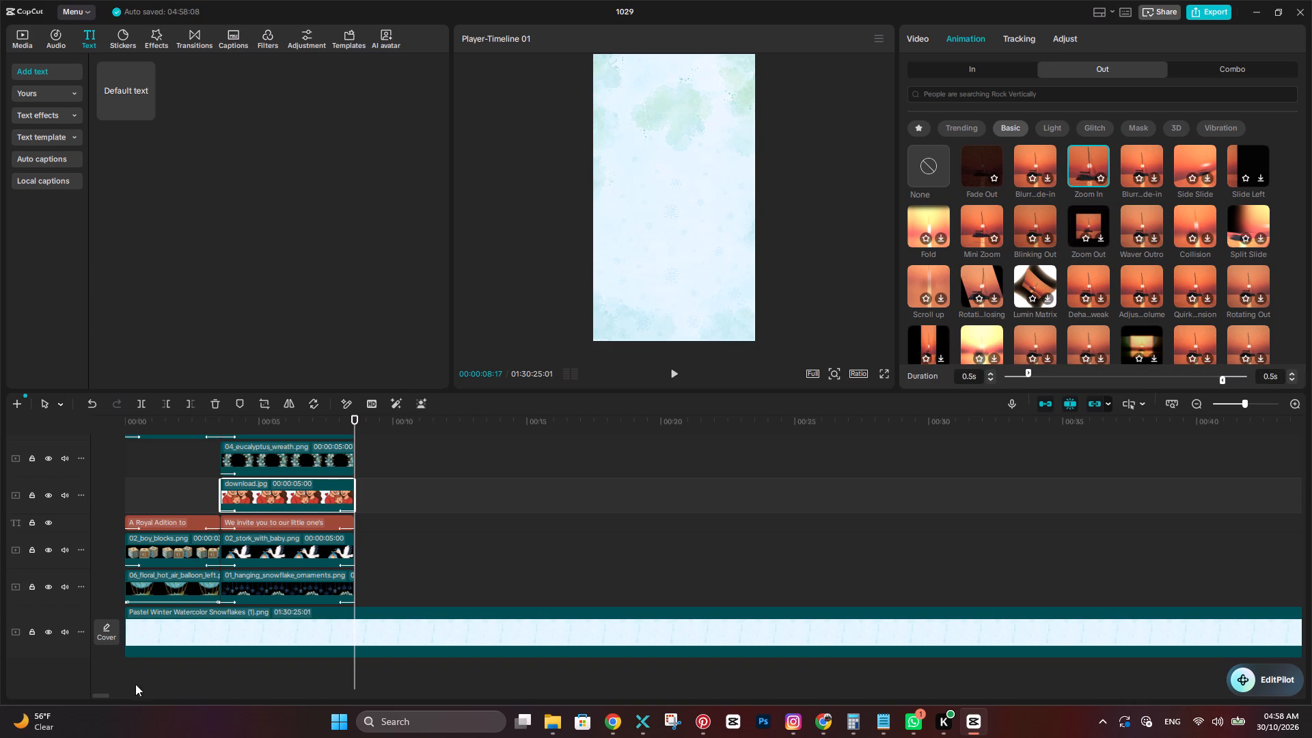
click(291, 459)
scroll(291, 459, up, 1)
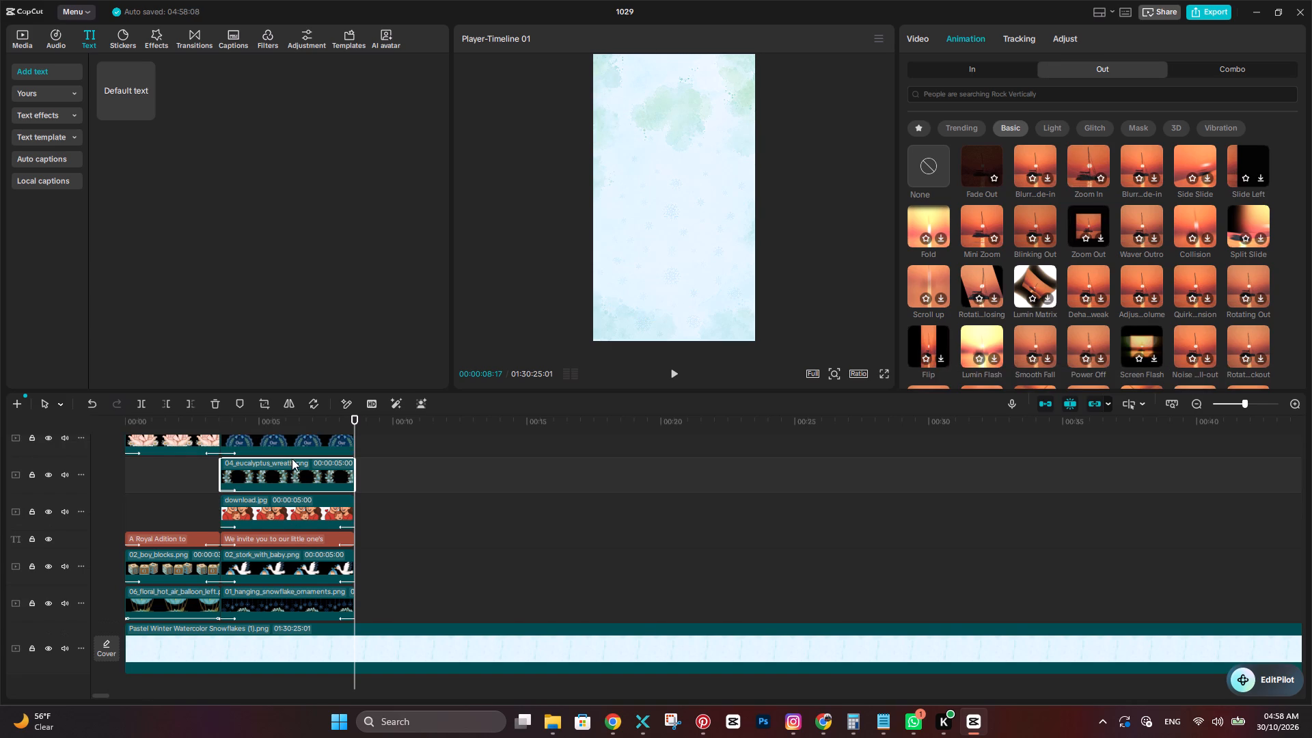
click(1091, 169)
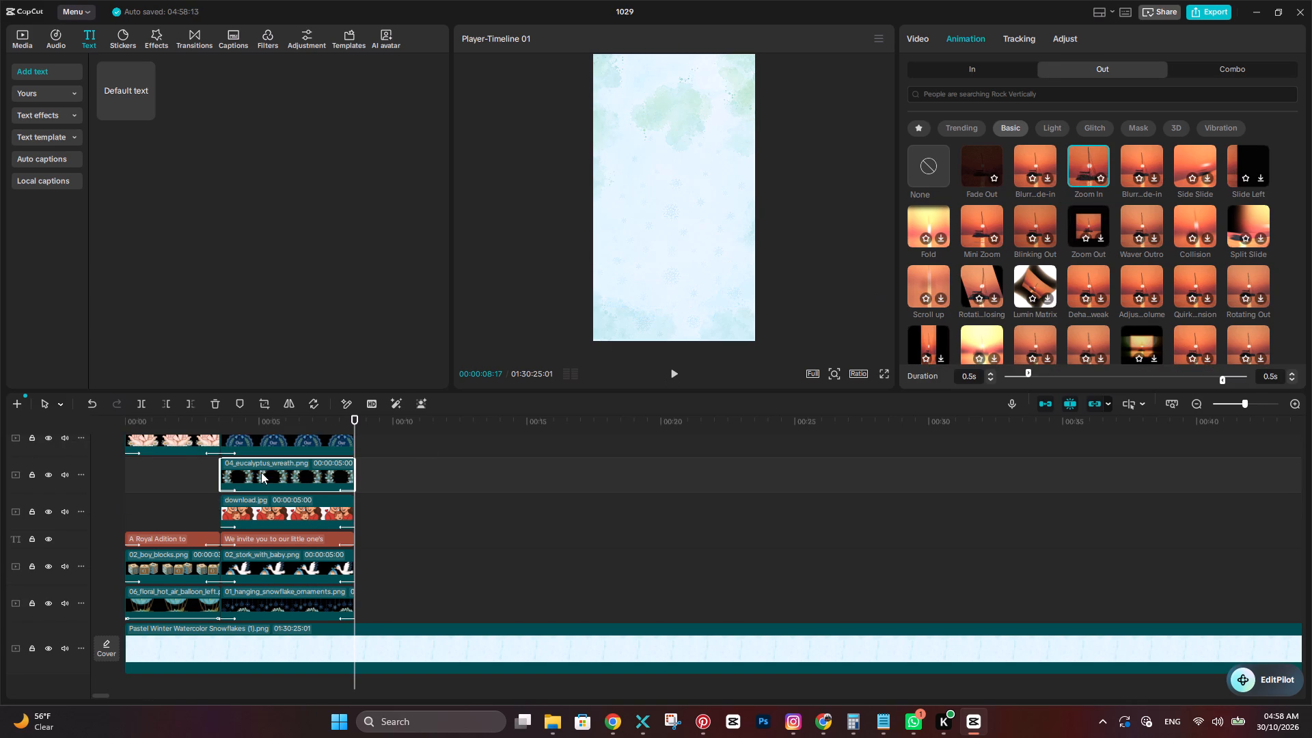
scroll(261, 472, up, 1)
click(271, 459)
click(1067, 172)
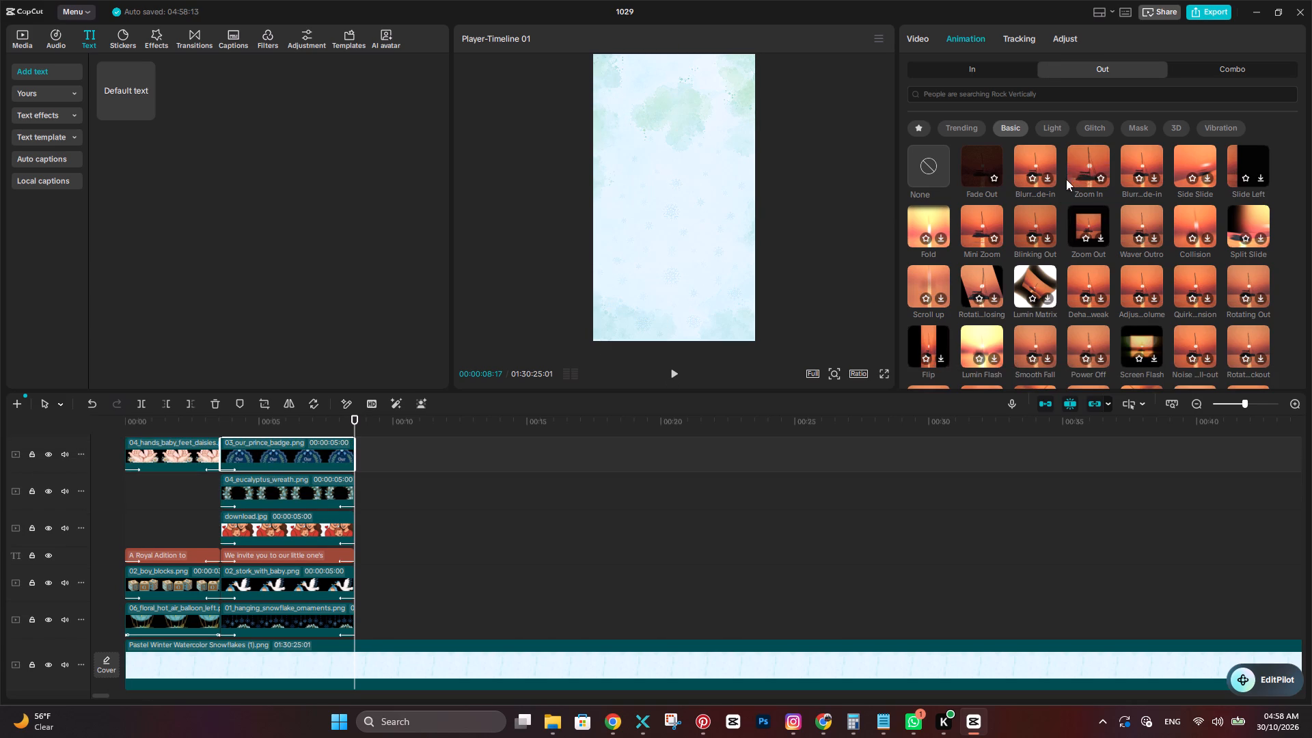
click(1075, 177)
Play back the second scene to check its exit animations.
click(234, 423)
key(space)
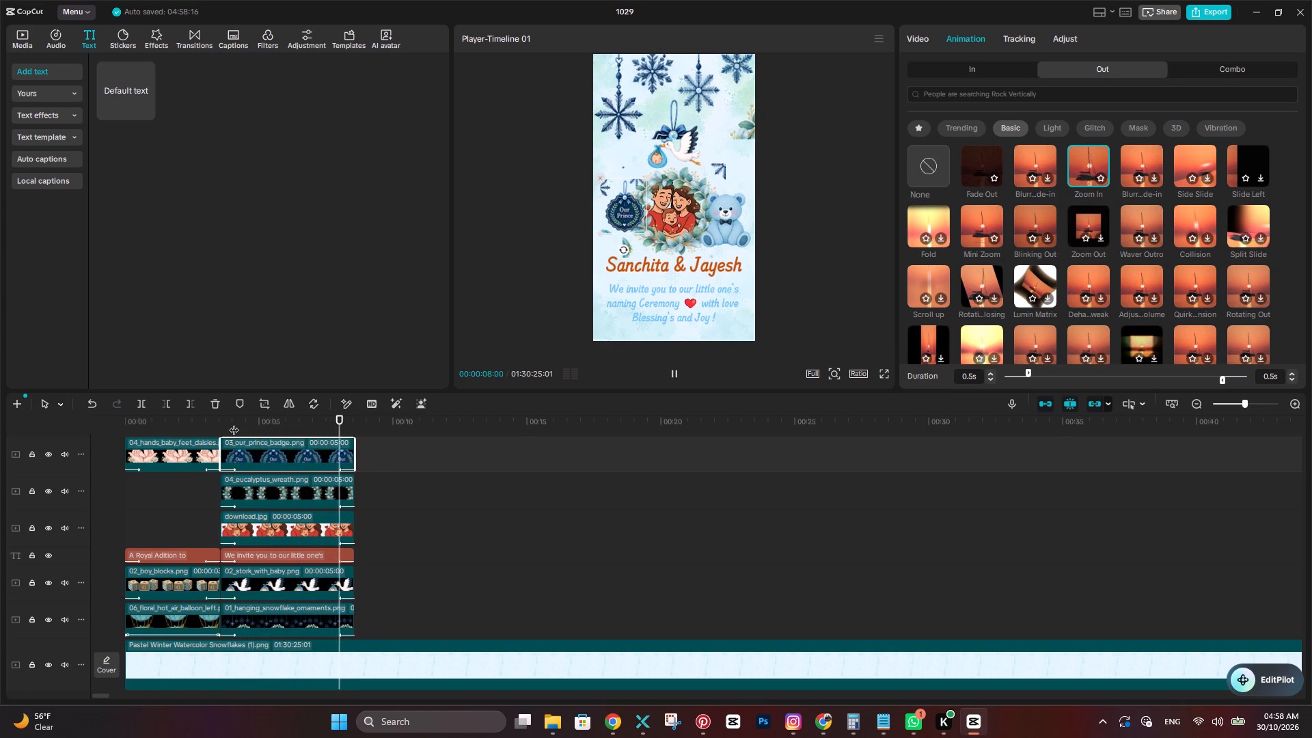
key(space)
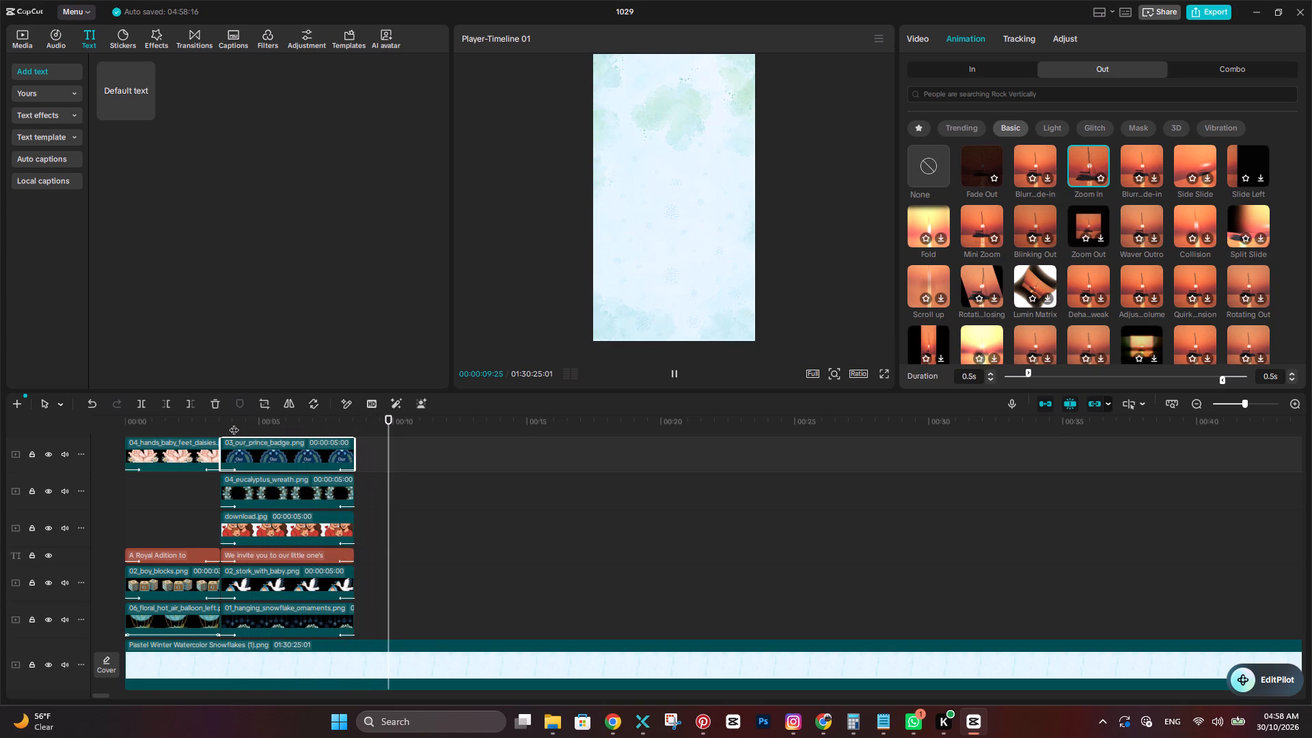
Apply the Zoom In exit animation to the blue teddy bear clip.
scroll(307, 517, up, 4)
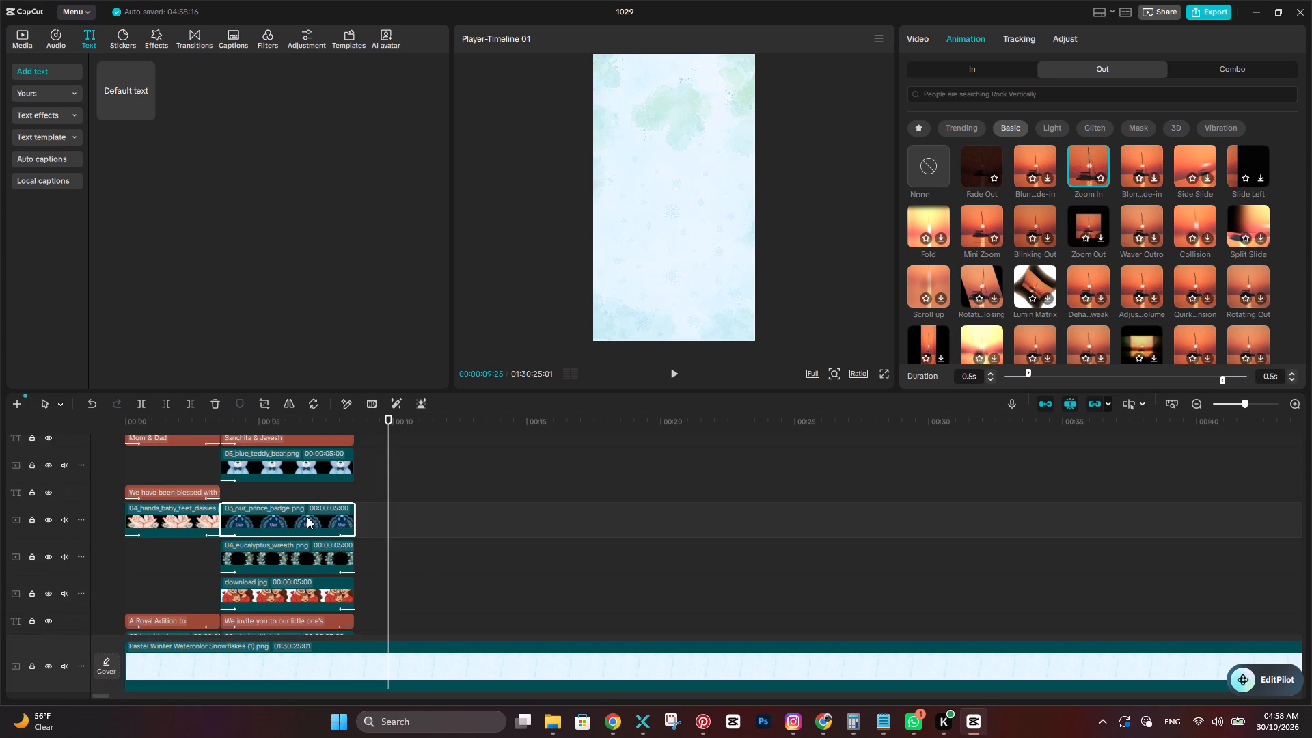
scroll(298, 484, up, 2)
click(302, 487)
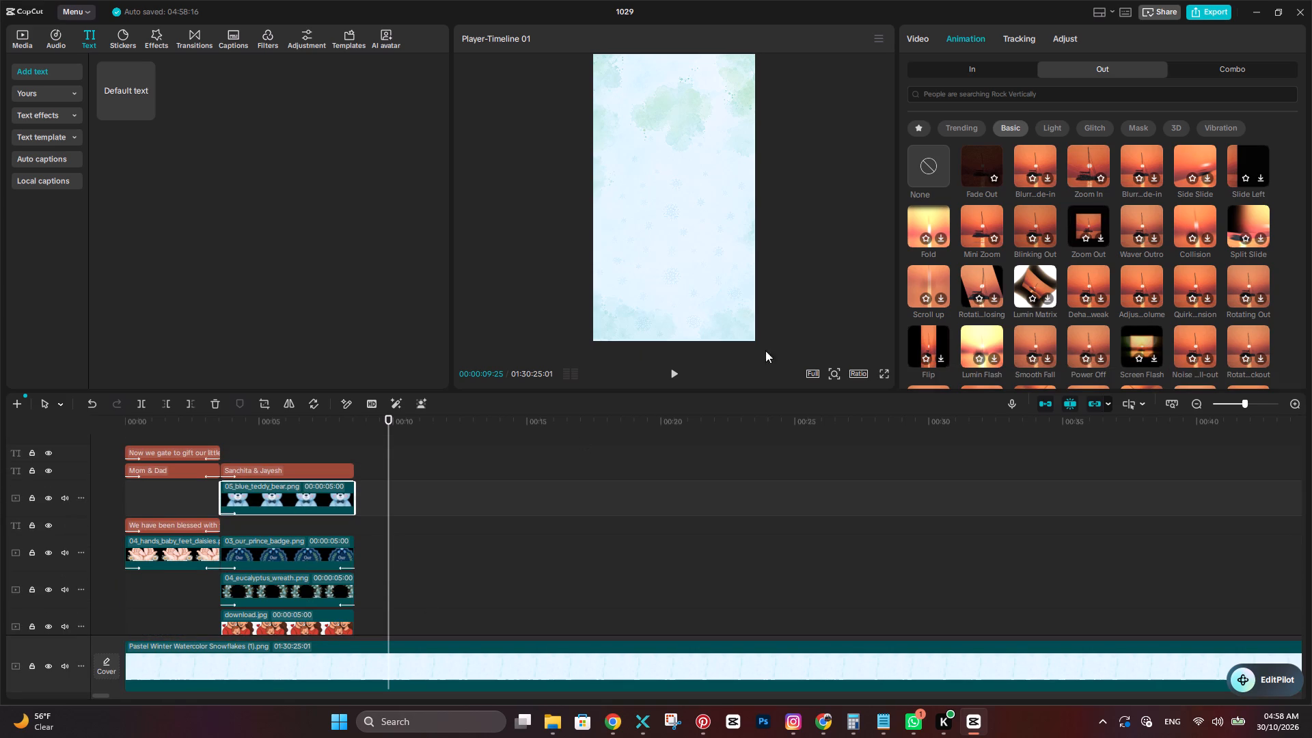
click(1089, 175)
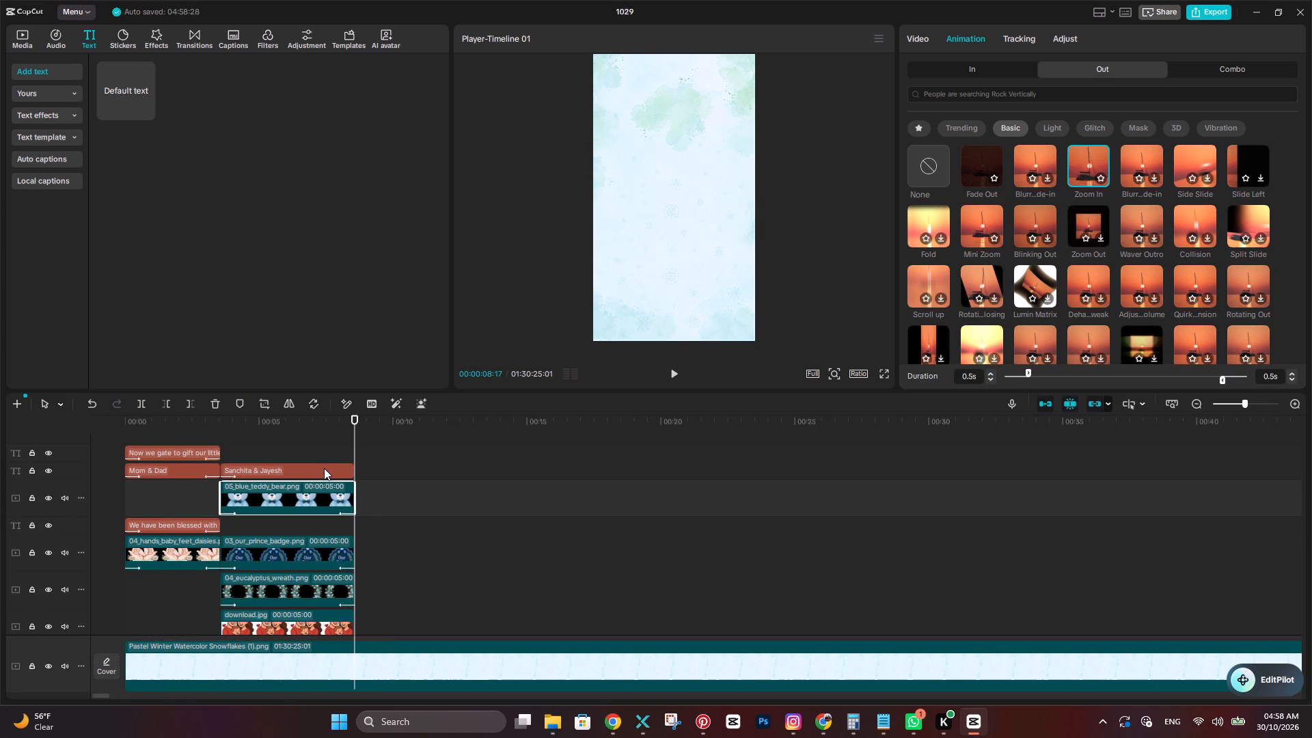
Apply the Fade Out exit animation to the parents' names text in the second scene.
click(324, 468)
click(979, 33)
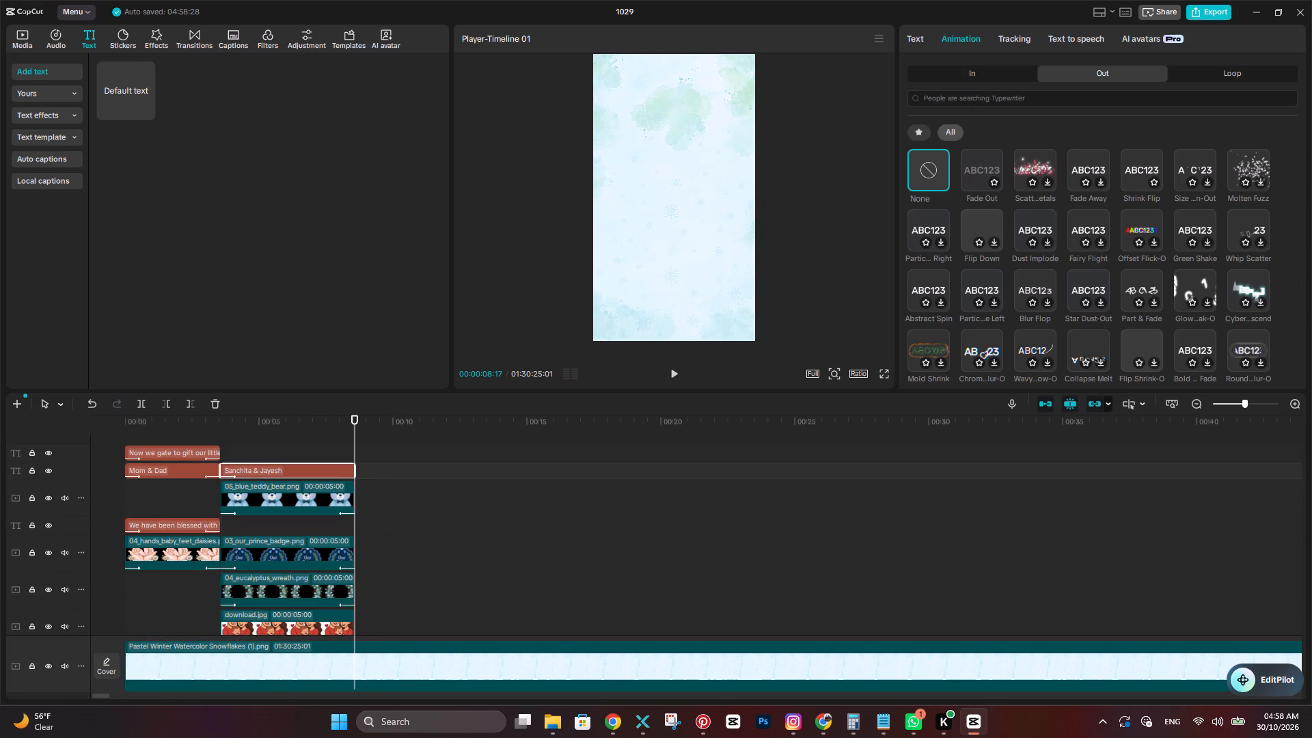
click(983, 173)
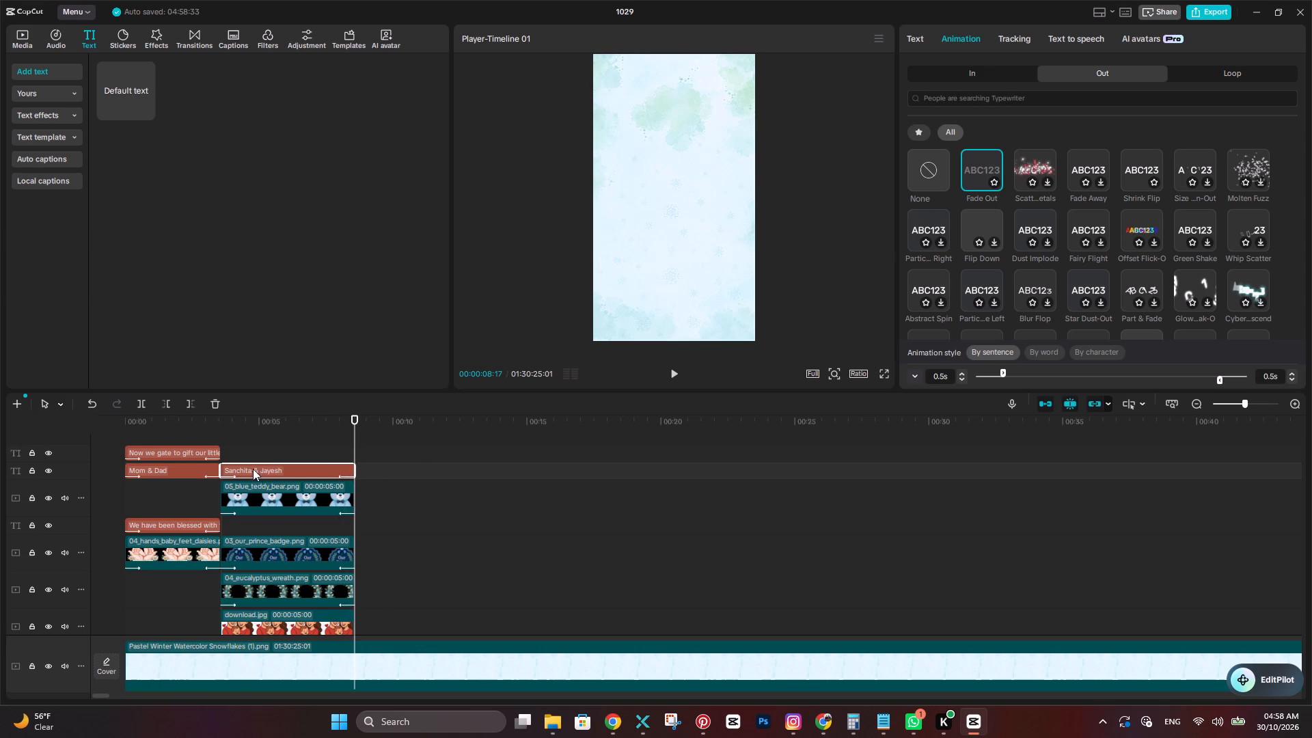
scroll(253, 463, up, 2)
scroll(253, 463, down, 18)
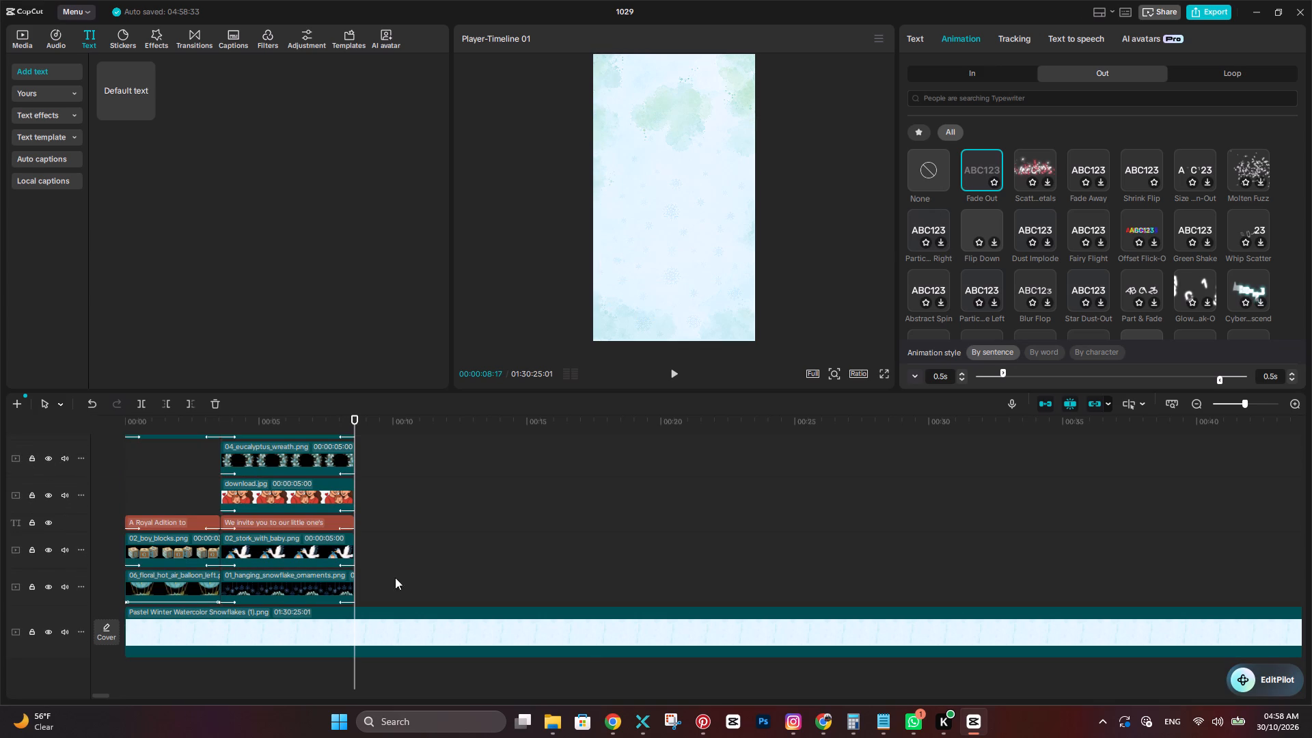
Switch to Chrome and play the reference short into its third scene, pausing to study the layout and text.
click(602, 721)
click(352, 363)
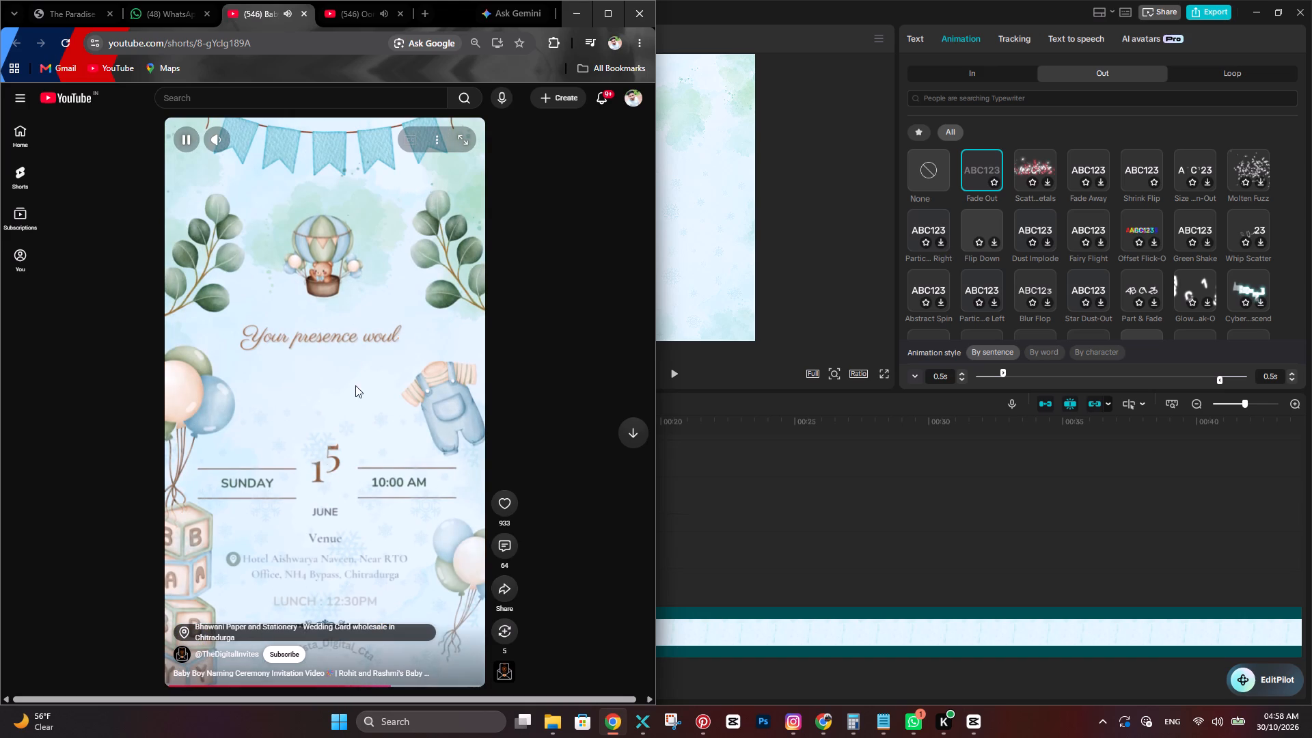
click(358, 426)
click(358, 426)
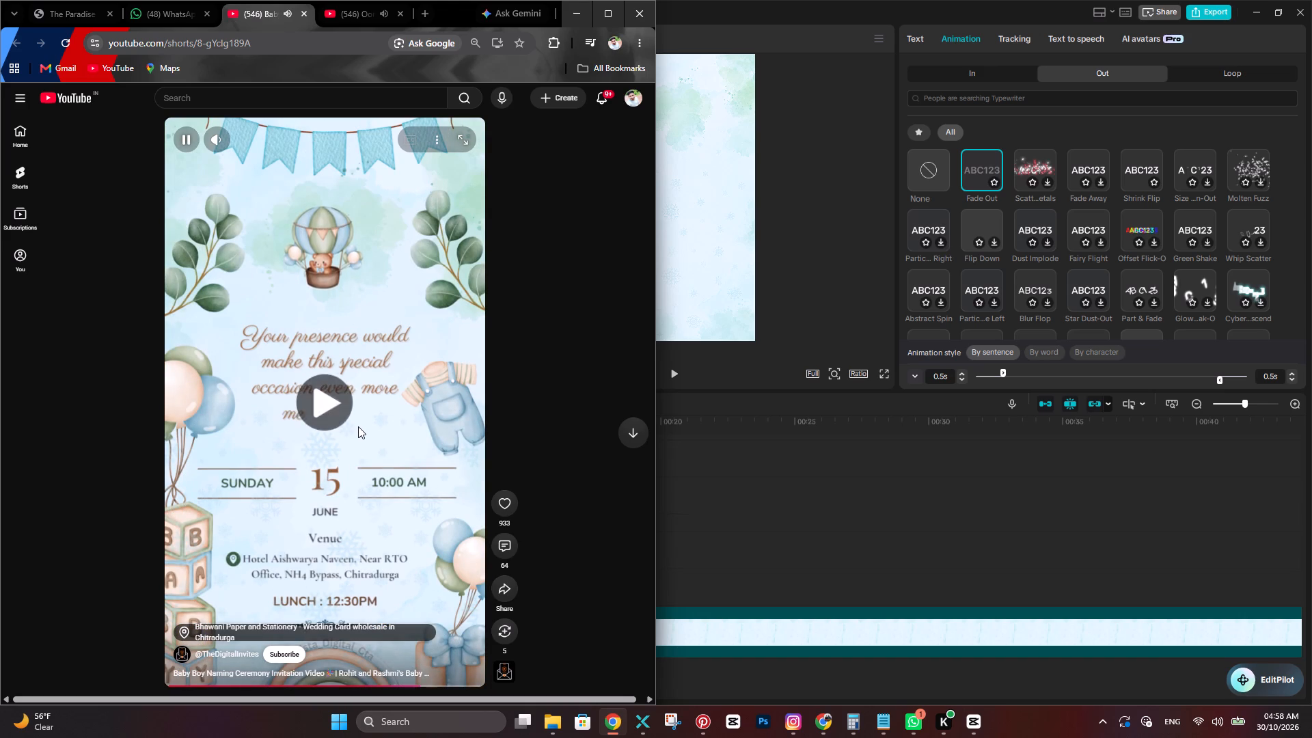
click(358, 426)
click(358, 426)
click(358, 426)
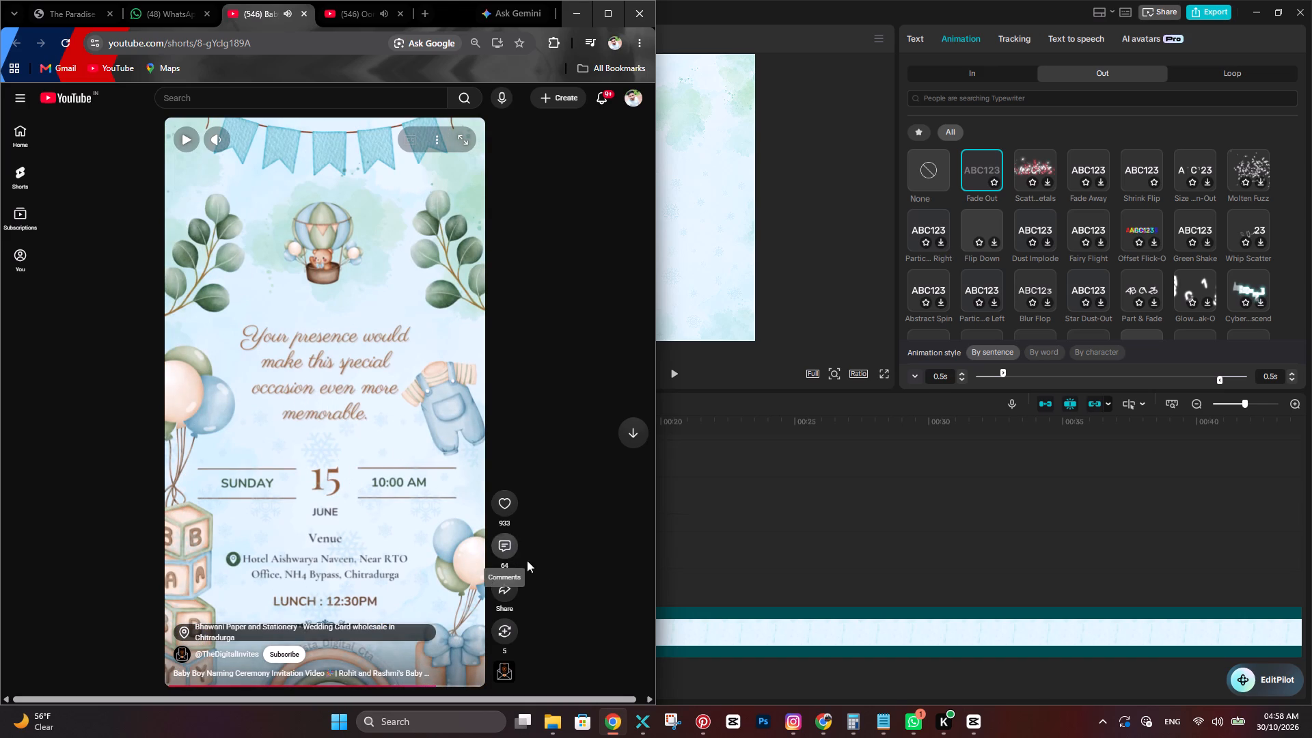
Switch to CapCut and add 01_bunting.png to the timeline at 00:00:08:17, directly after the hanging snowflake ornaments clip.
click(884, 495)
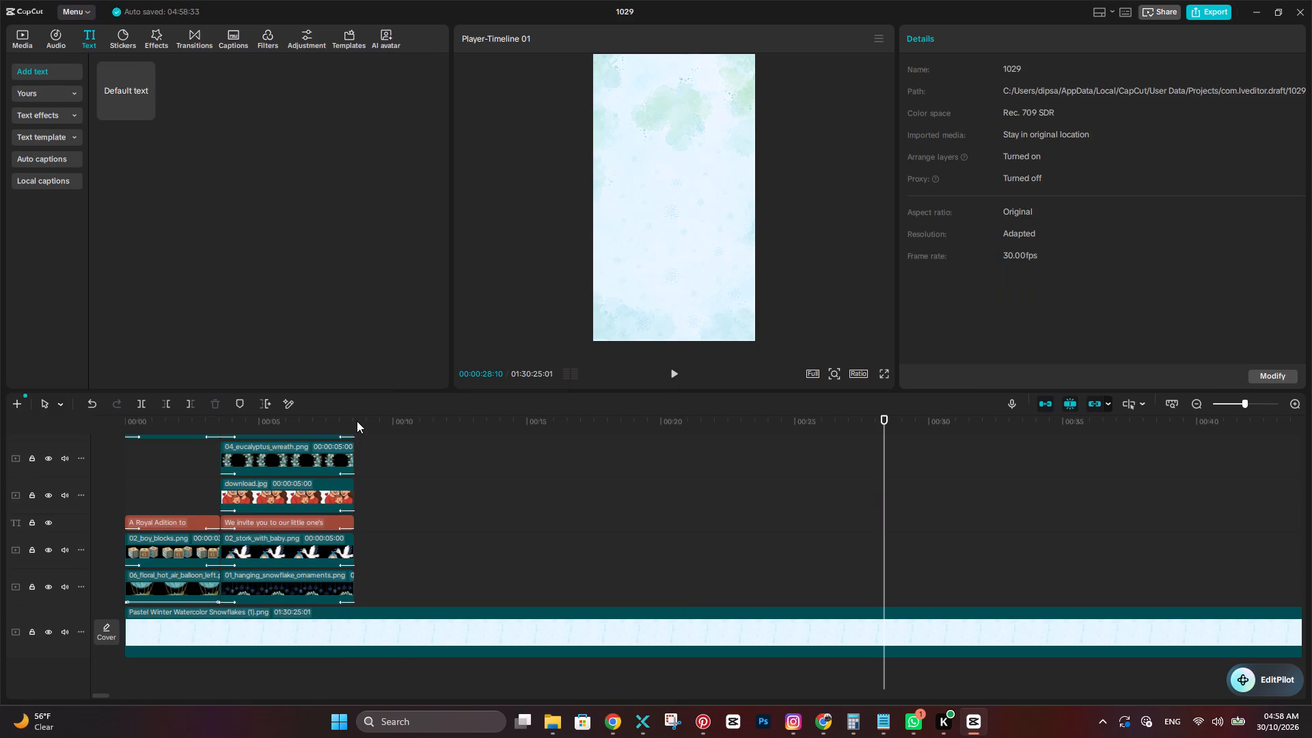
click(357, 421)
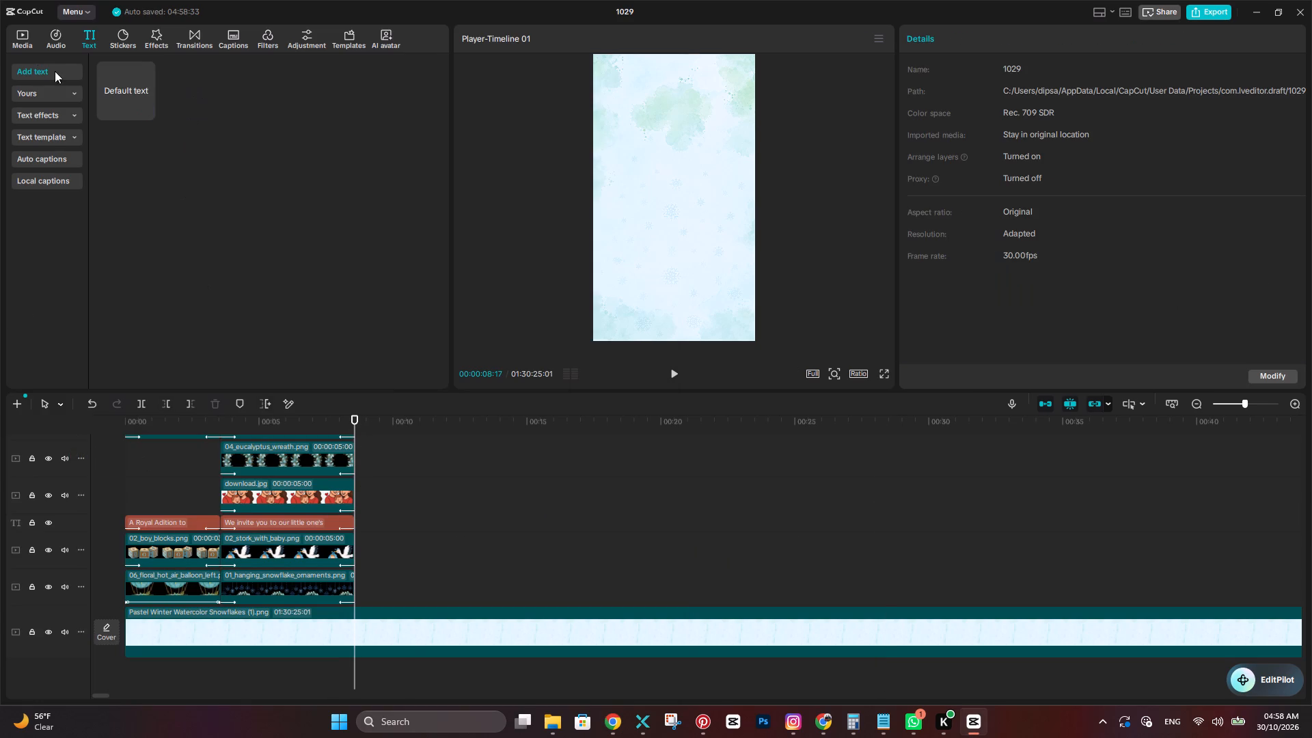
click(25, 44)
scroll(295, 318, up, 1)
scroll(295, 318, down, 4)
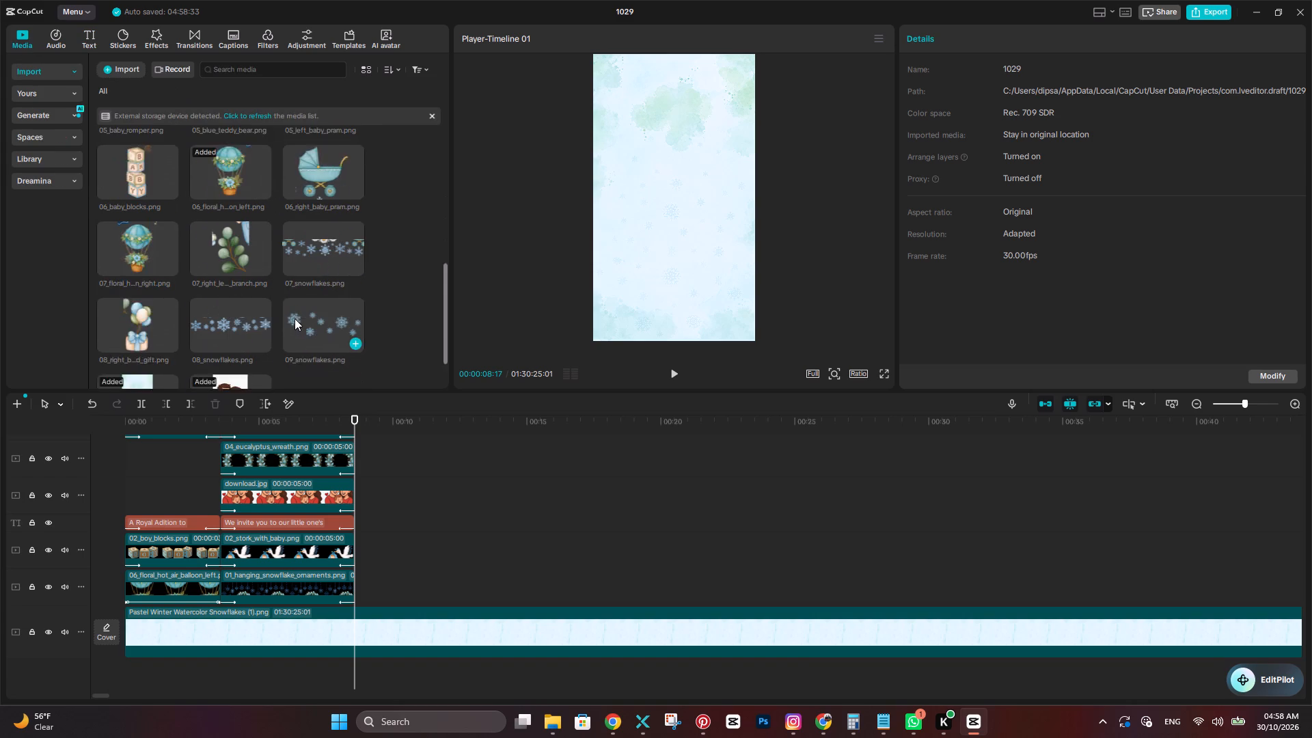
scroll(295, 318, down, 1)
scroll(295, 318, up, 8)
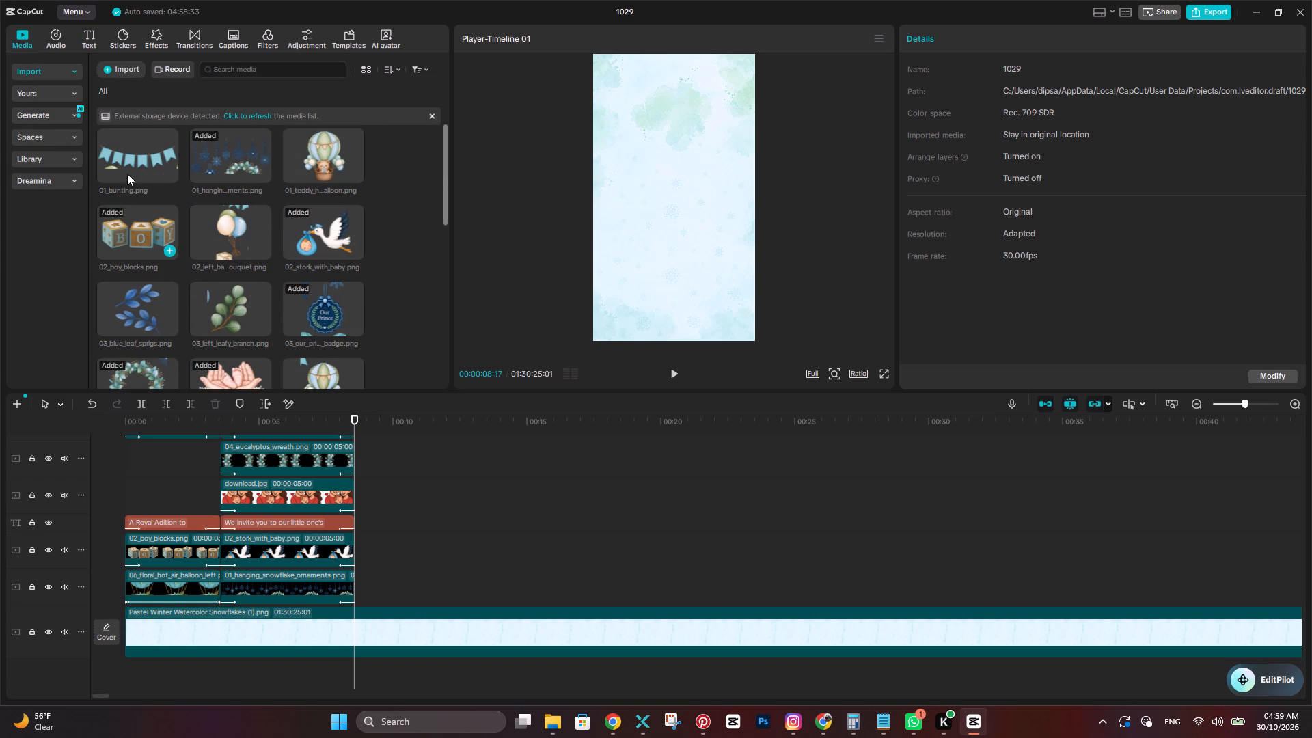
click(133, 145)
drag(130, 153, 360, 581)
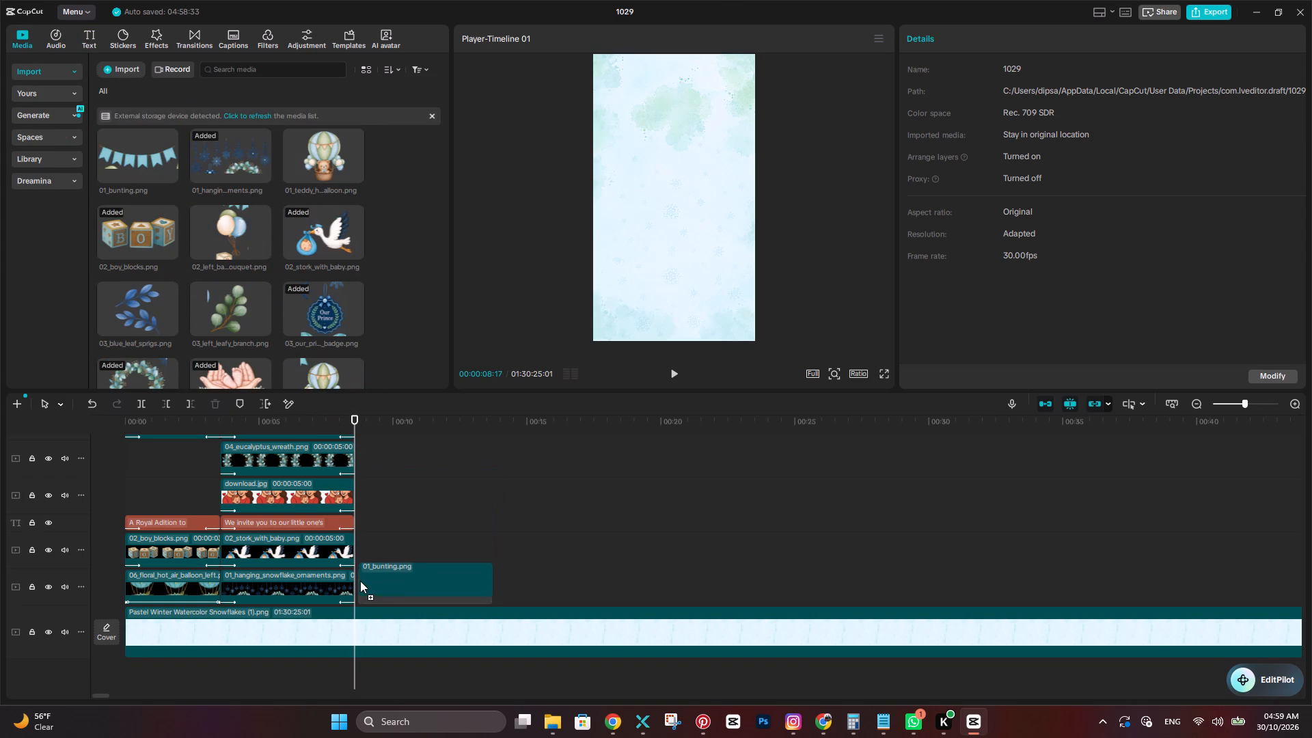
drag(360, 581, 357, 590)
Shrink the bunting slightly and place it centred against the top edge of the video frame.
drag(666, 207, 662, 182)
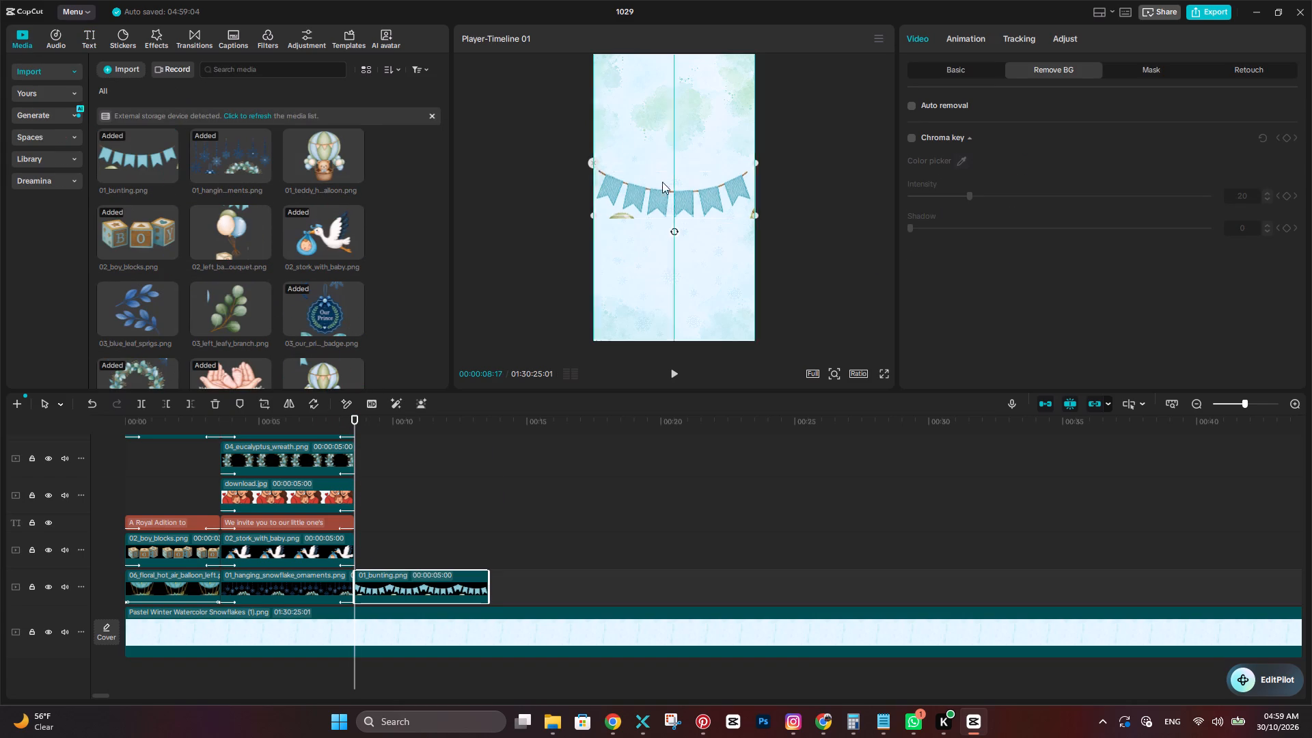
drag(662, 182, 668, 91)
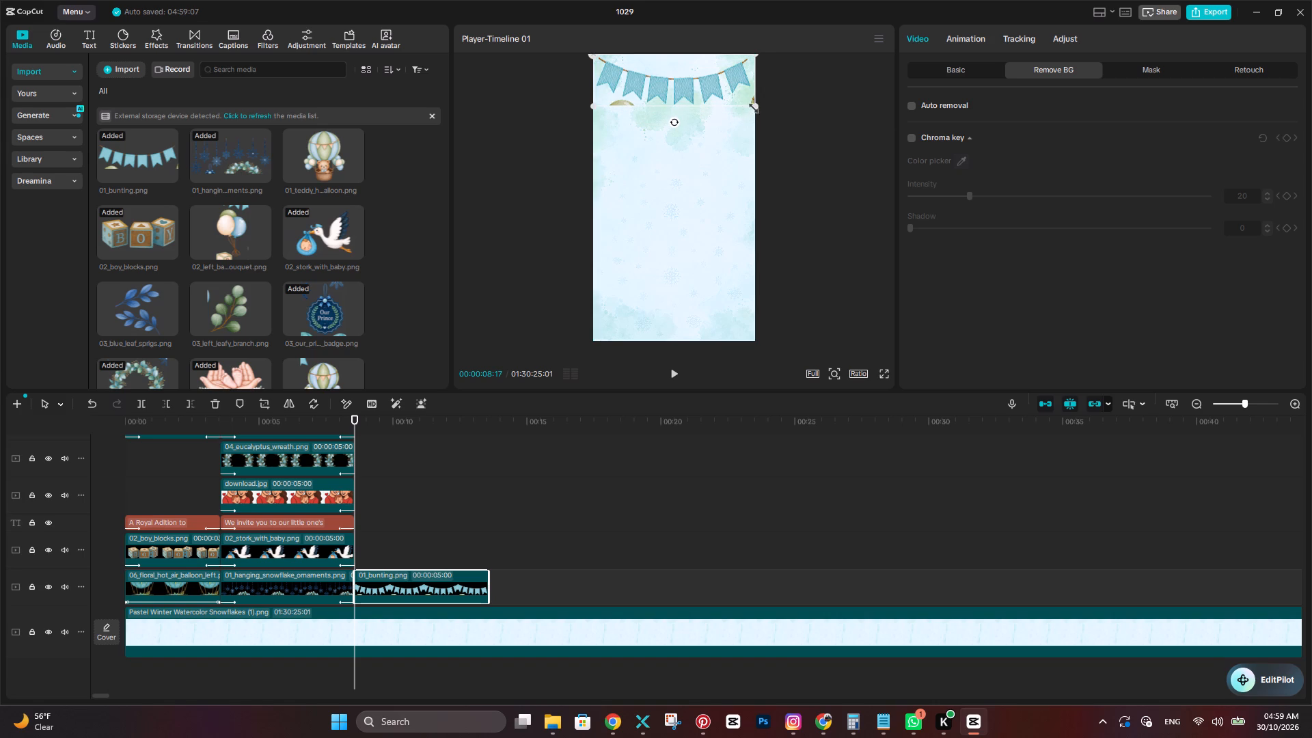
drag(751, 106, 726, 94)
drag(700, 87, 700, 83)
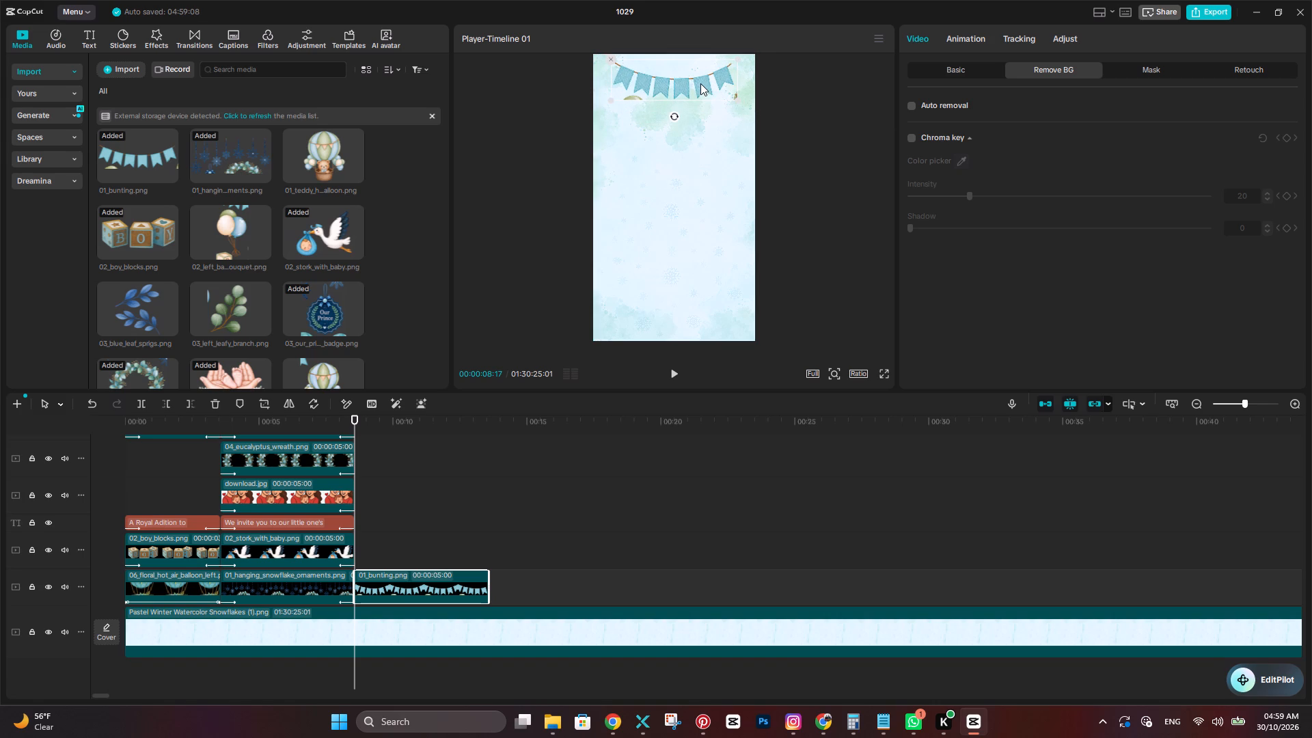
drag(700, 83, 703, 74)
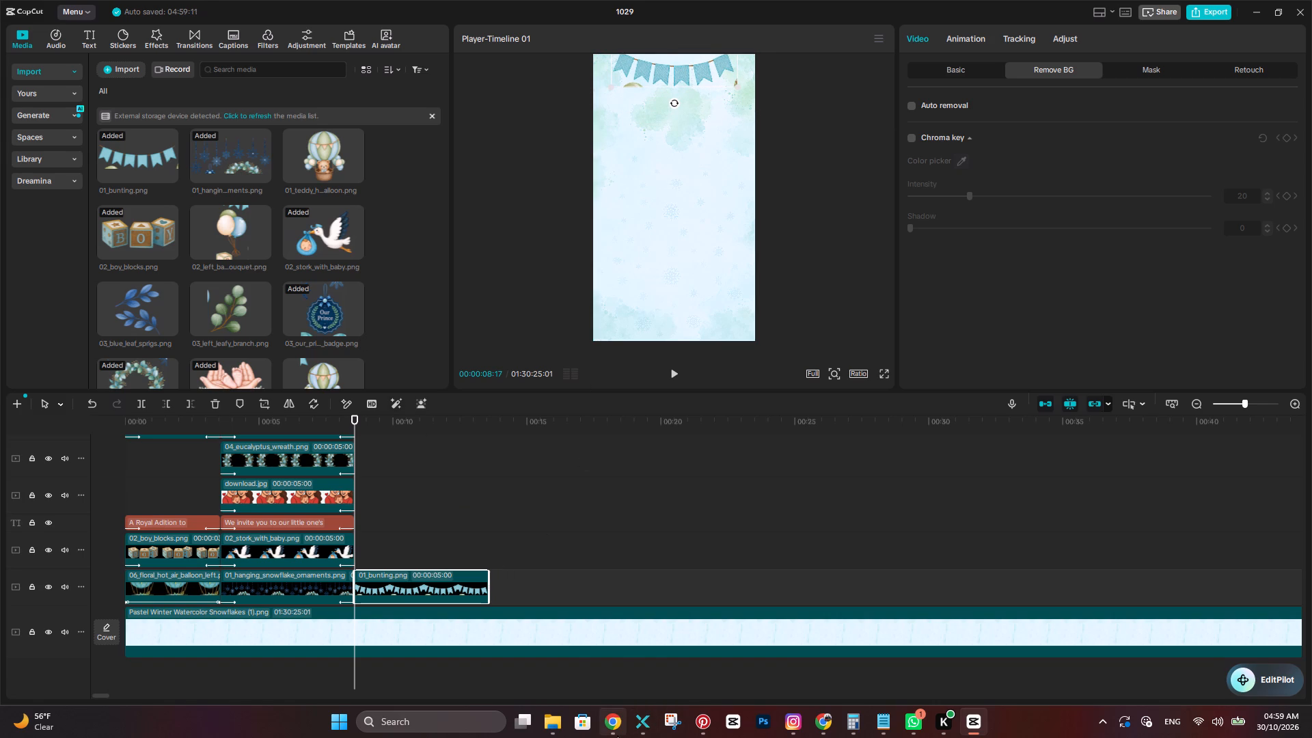
Check the reference short in Chrome, then add 01_teddy_hot_air_balloon.png in CapCut directly after the stork clip.
key(alt+Tab)
key(alt+Tab)
drag(323, 165, 361, 558)
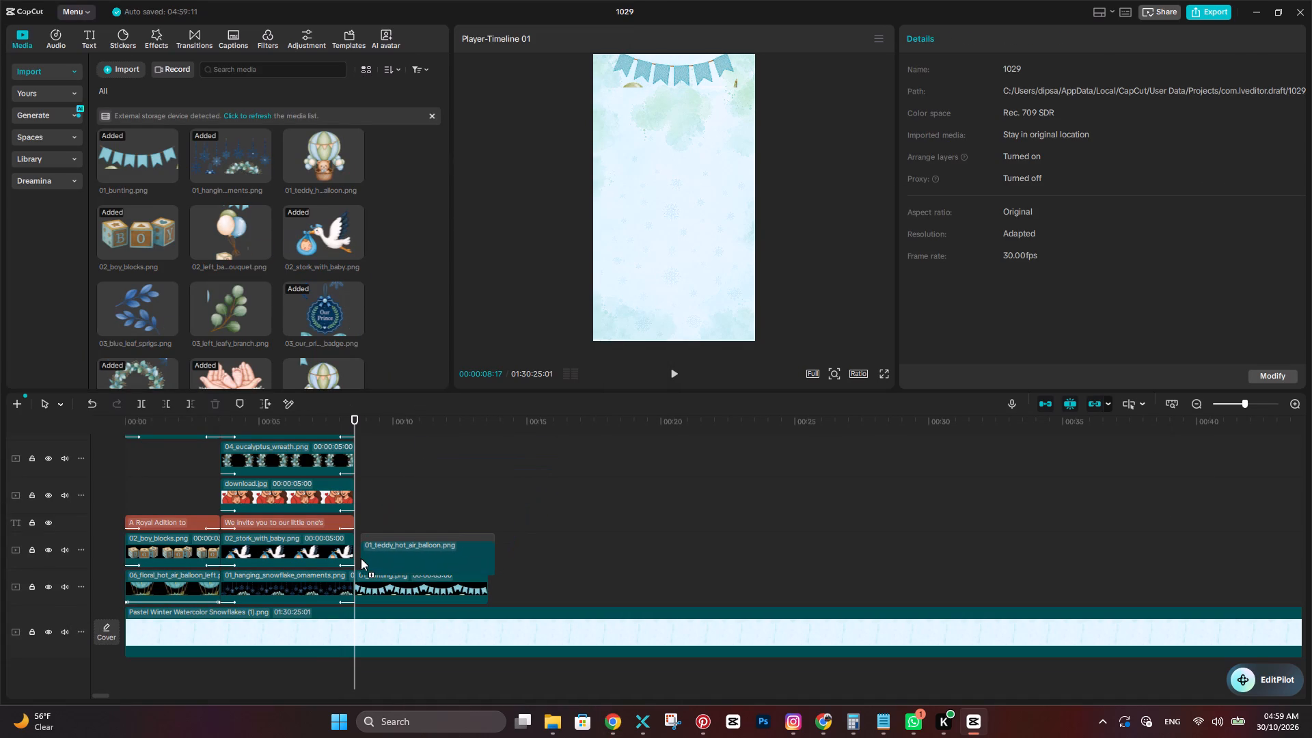
drag(361, 558, 356, 556)
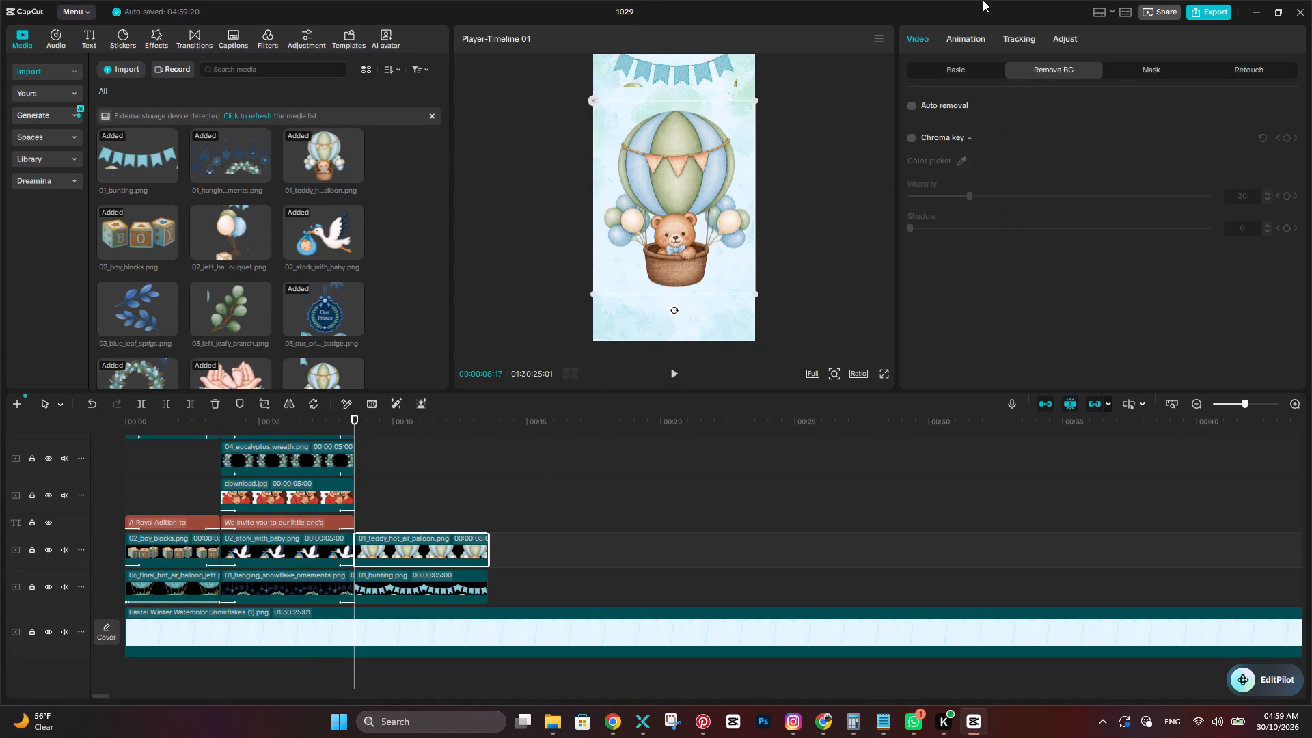
Shrink the teddy hot air balloon to a small size and centre it just below the bunting.
drag(756, 102, 679, 137)
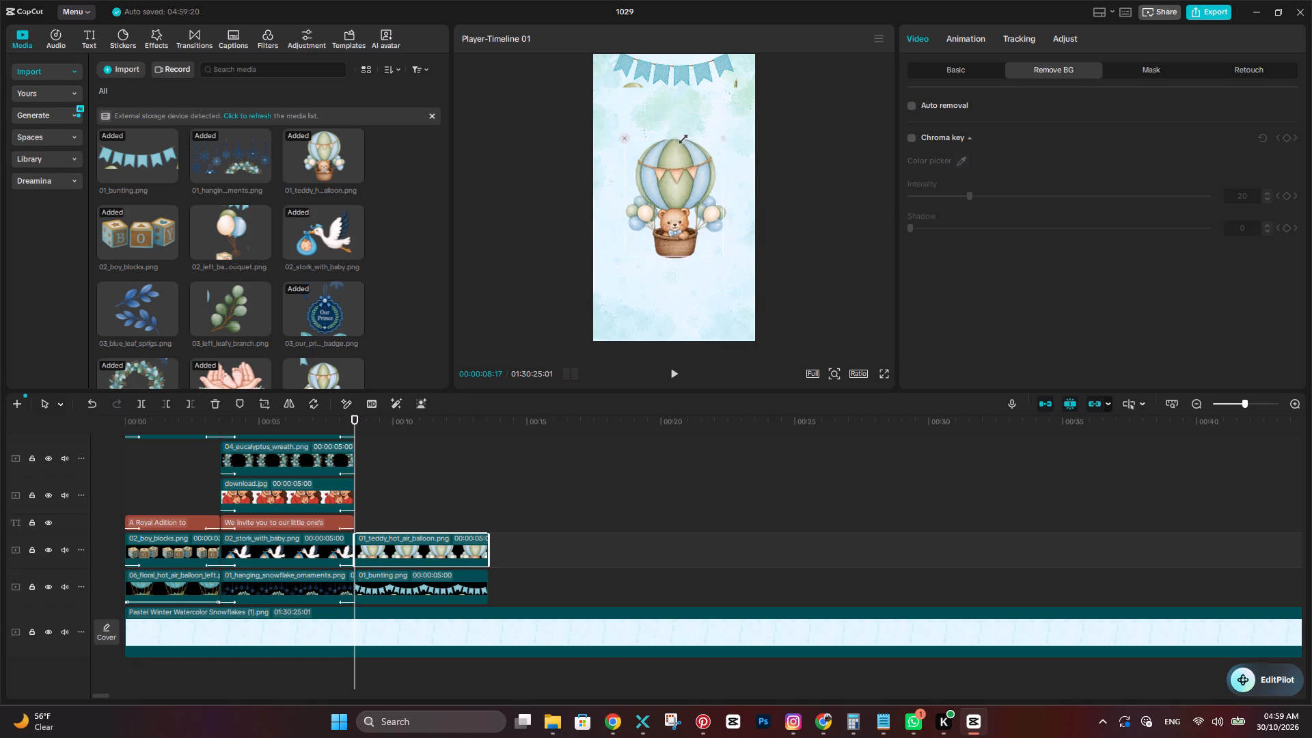
drag(679, 137, 665, 185)
drag(676, 197, 676, 195)
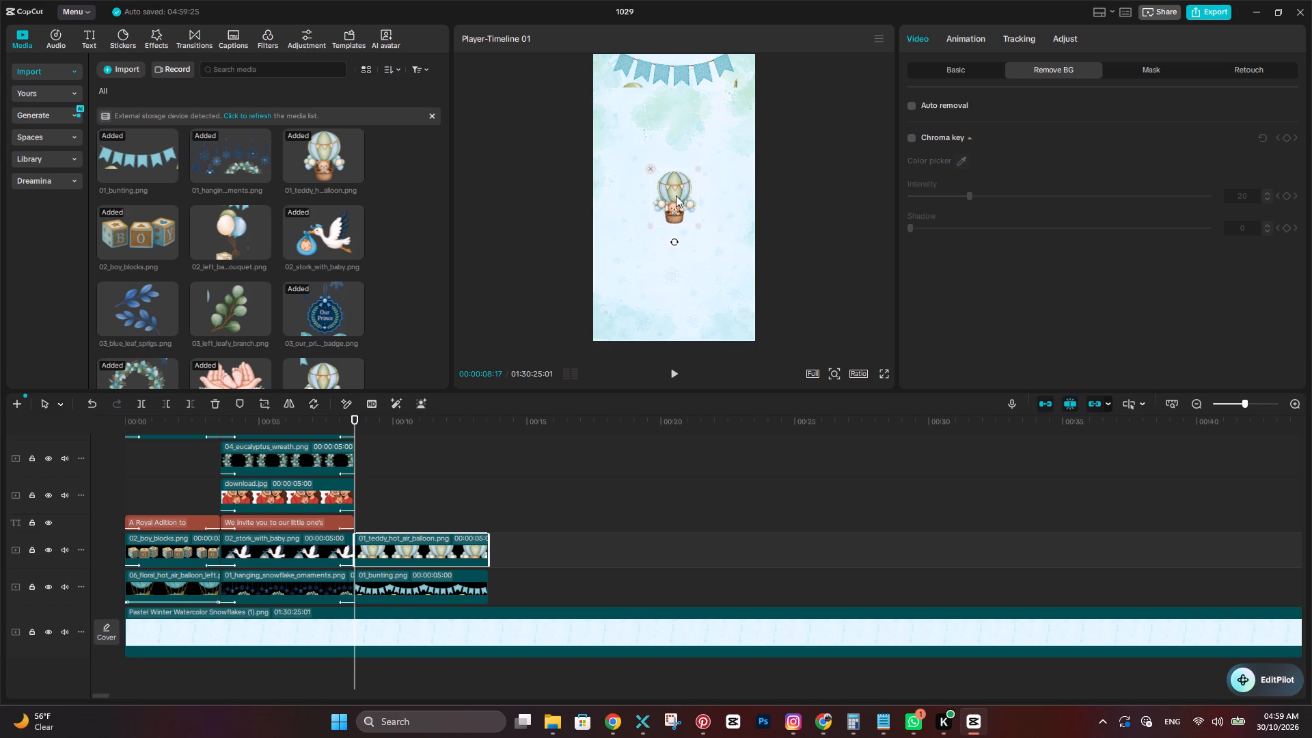
drag(676, 195, 672, 119)
click(701, 85)
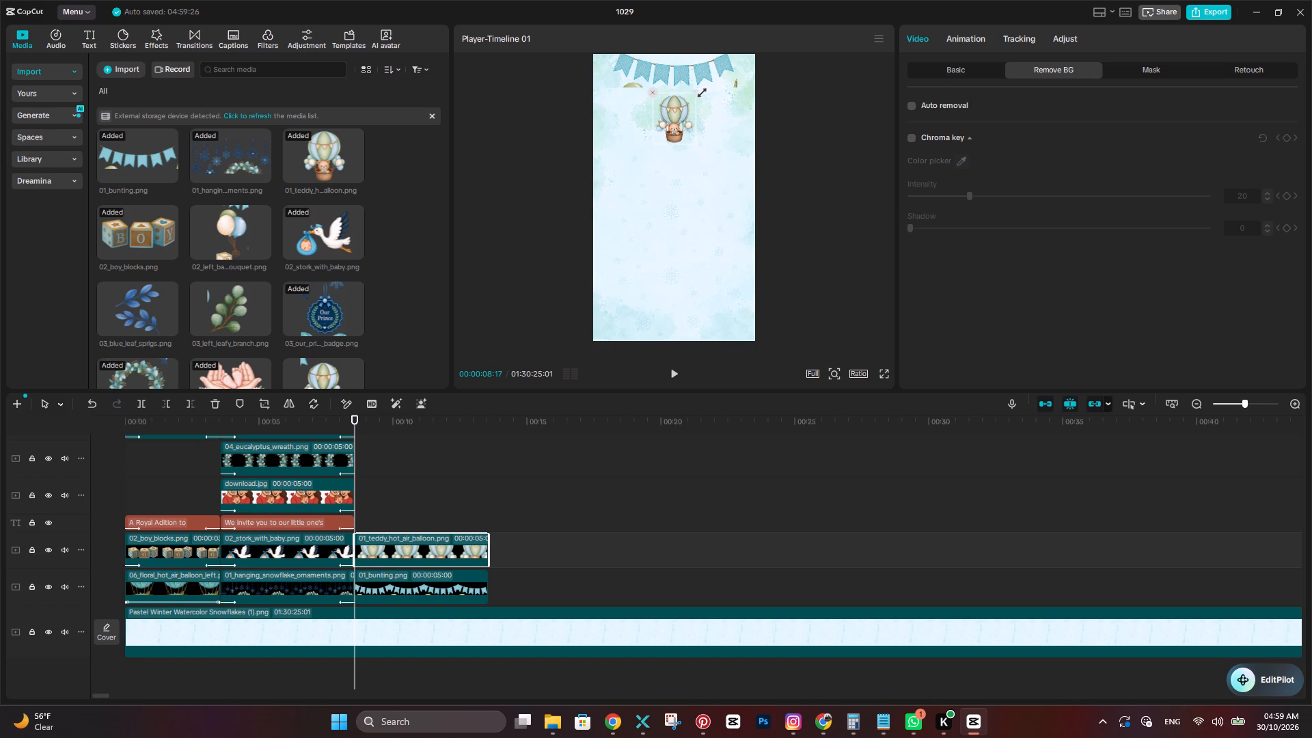
click(676, 113)
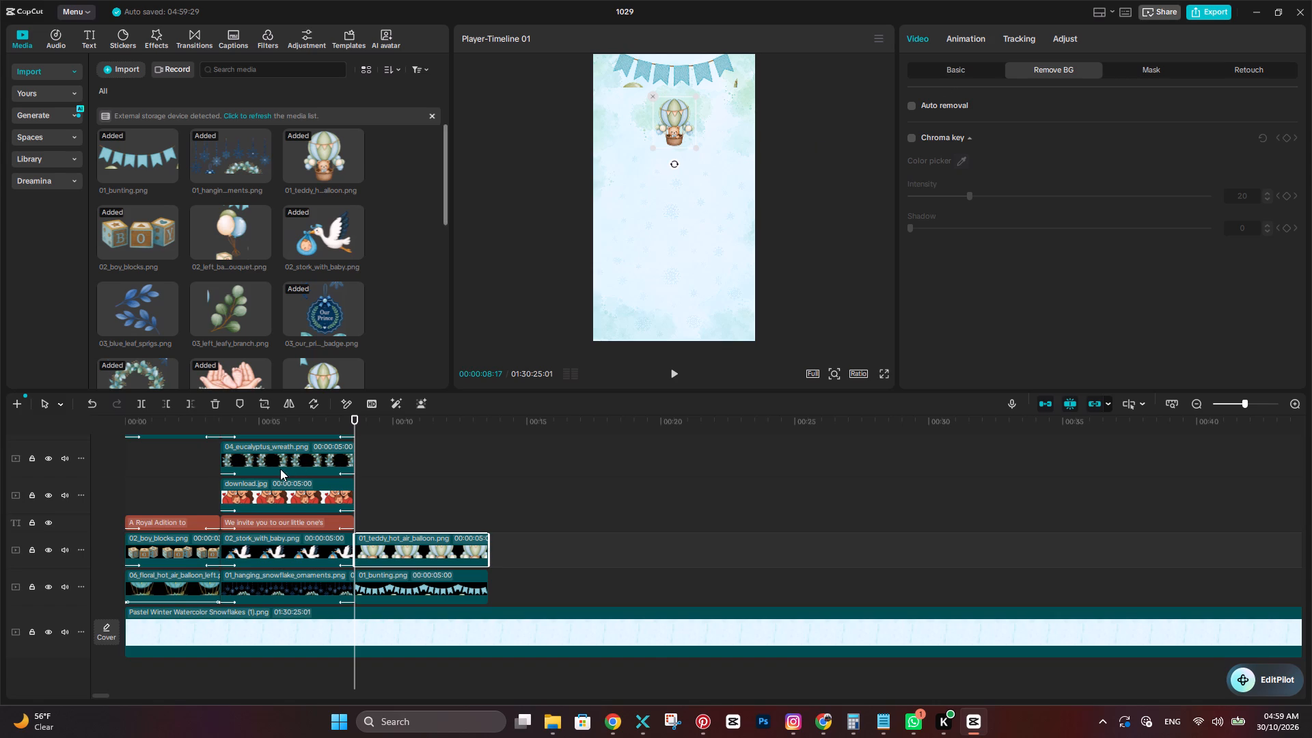
Recheck the reference short in Chrome, then add 05_baby_romper.png in CapCut directly after the download.jpg clip.
key(alt+Tab)
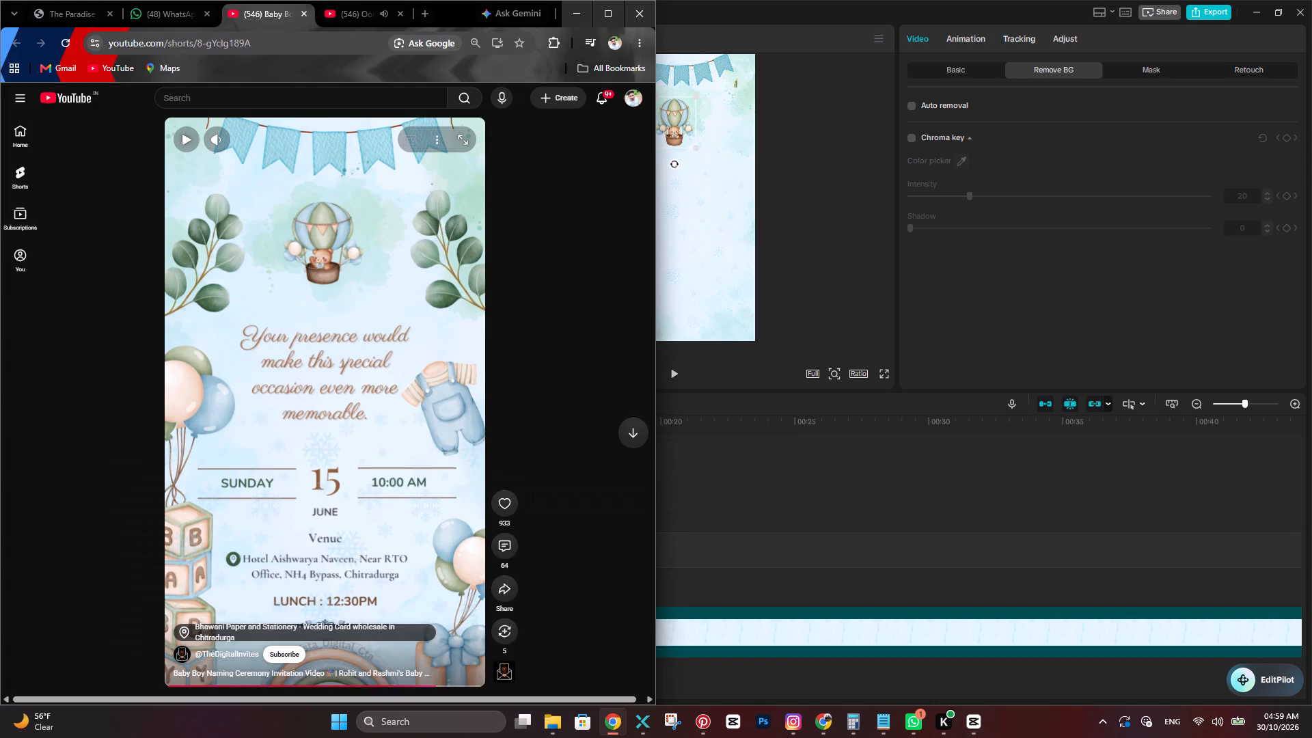
key(alt+Tab)
scroll(237, 237, down, 1)
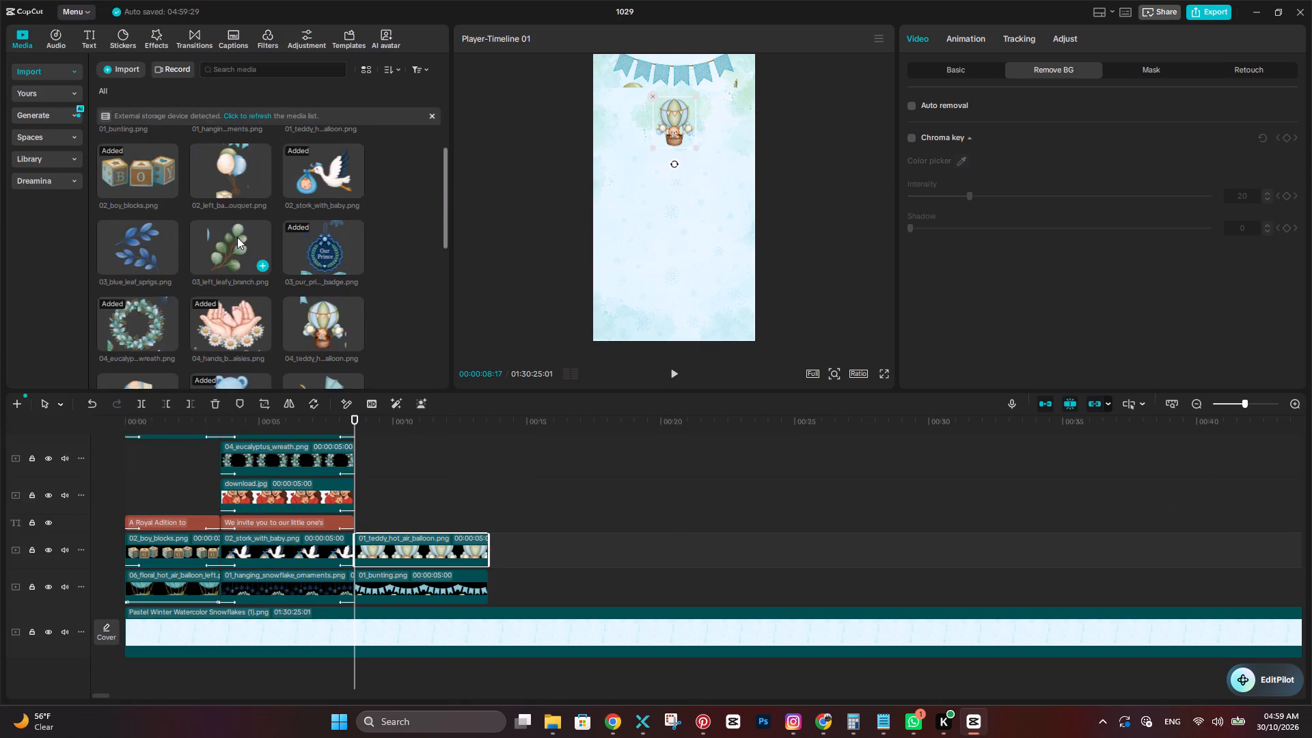
scroll(237, 237, down, 3)
click(120, 213)
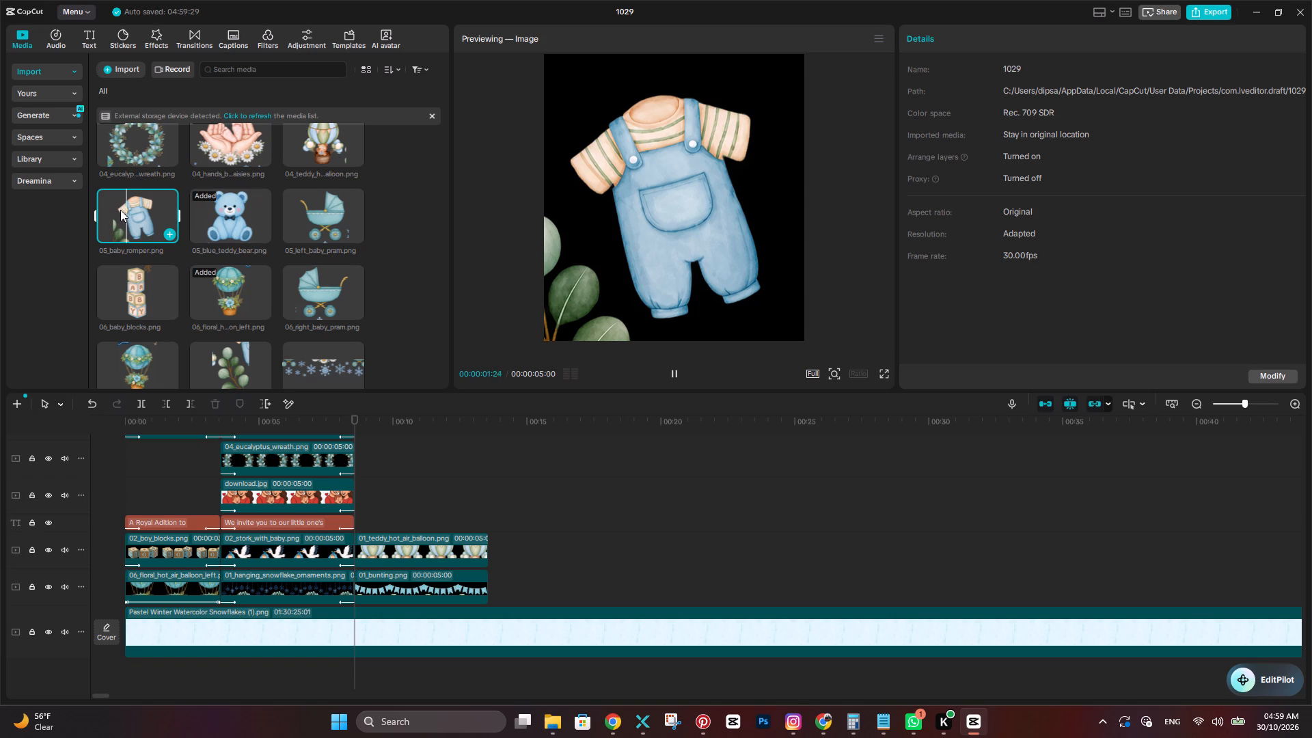
drag(130, 213, 364, 521)
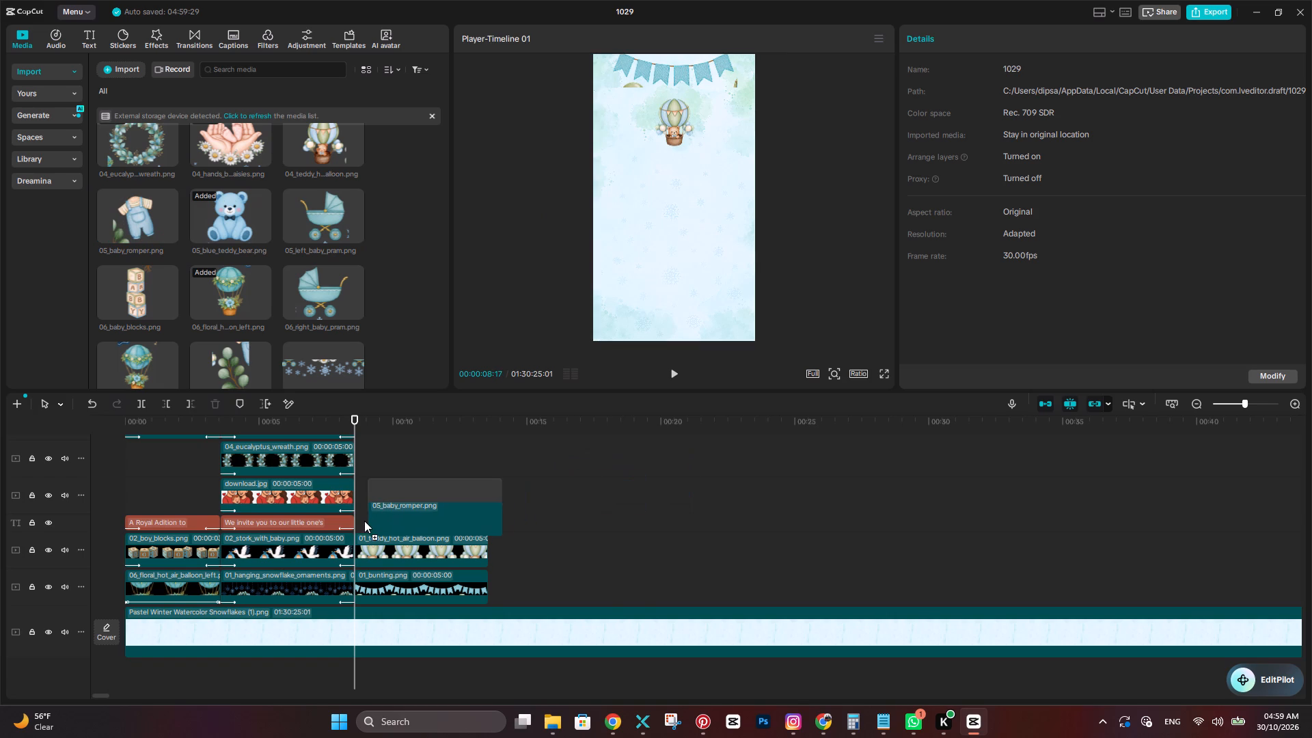
drag(364, 521, 358, 522)
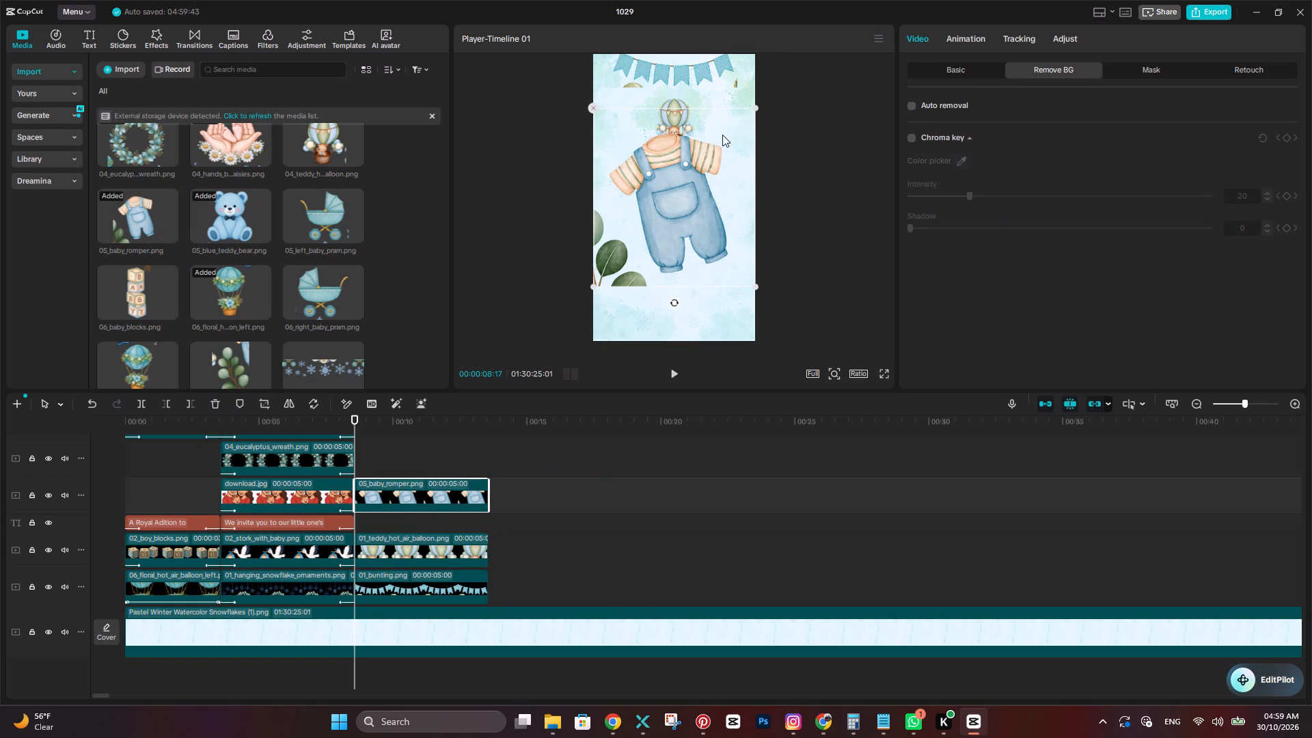
Shrink the baby romper and place it against the frame's right edge, slightly lower than the balloon.
drag(756, 109, 690, 178)
drag(662, 204, 722, 191)
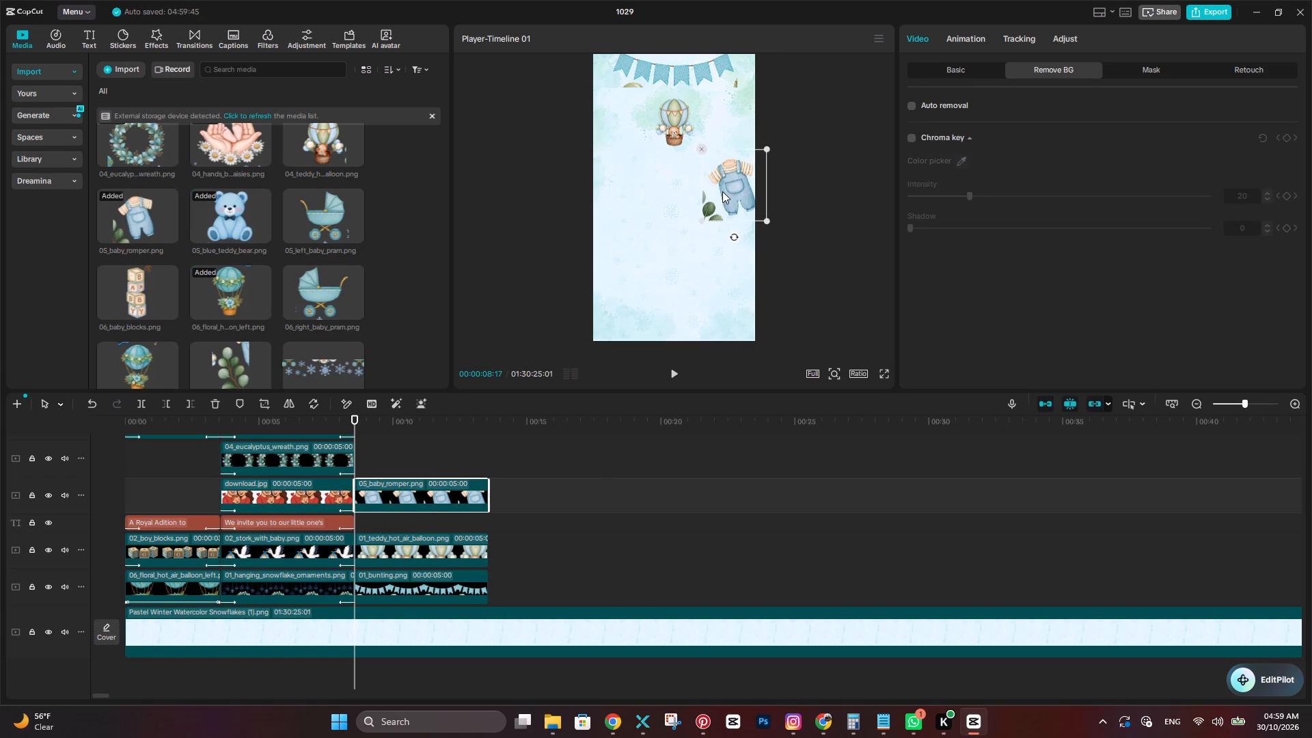
drag(722, 191, 719, 190)
drag(762, 144, 761, 148)
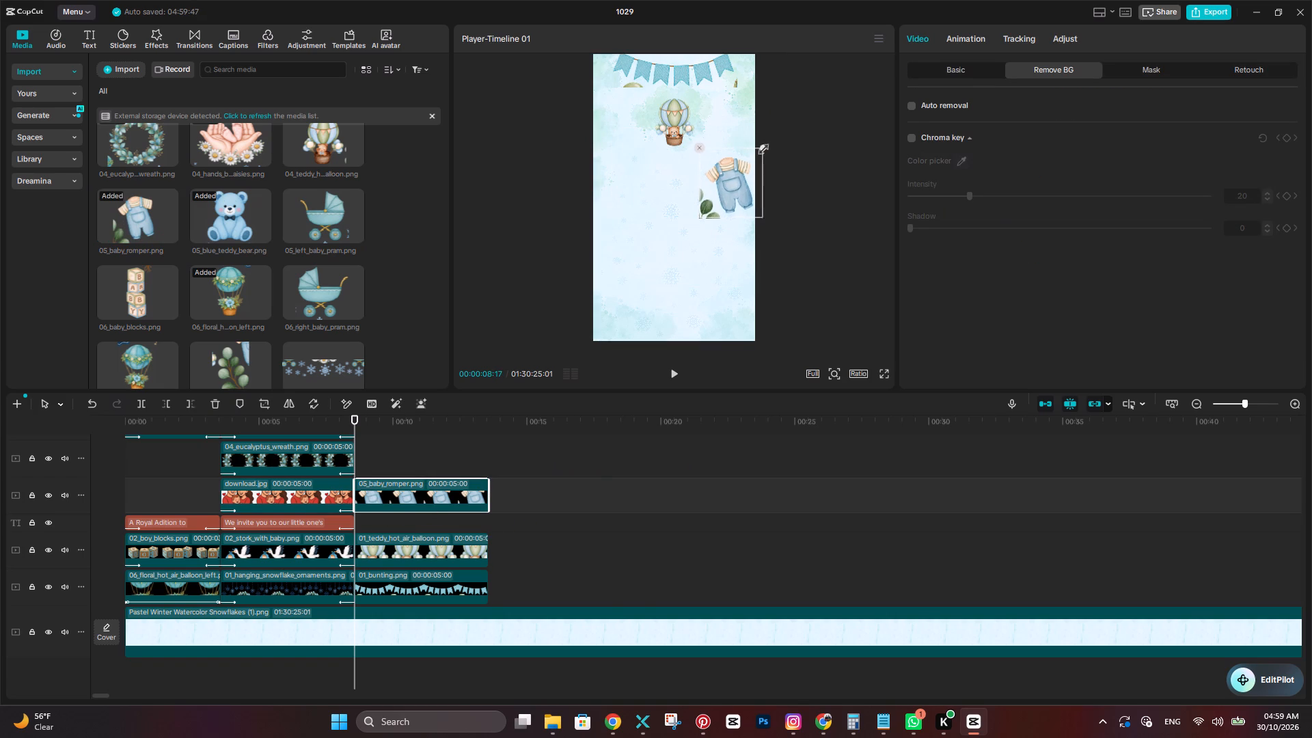
drag(761, 148, 750, 156)
drag(730, 178, 730, 155)
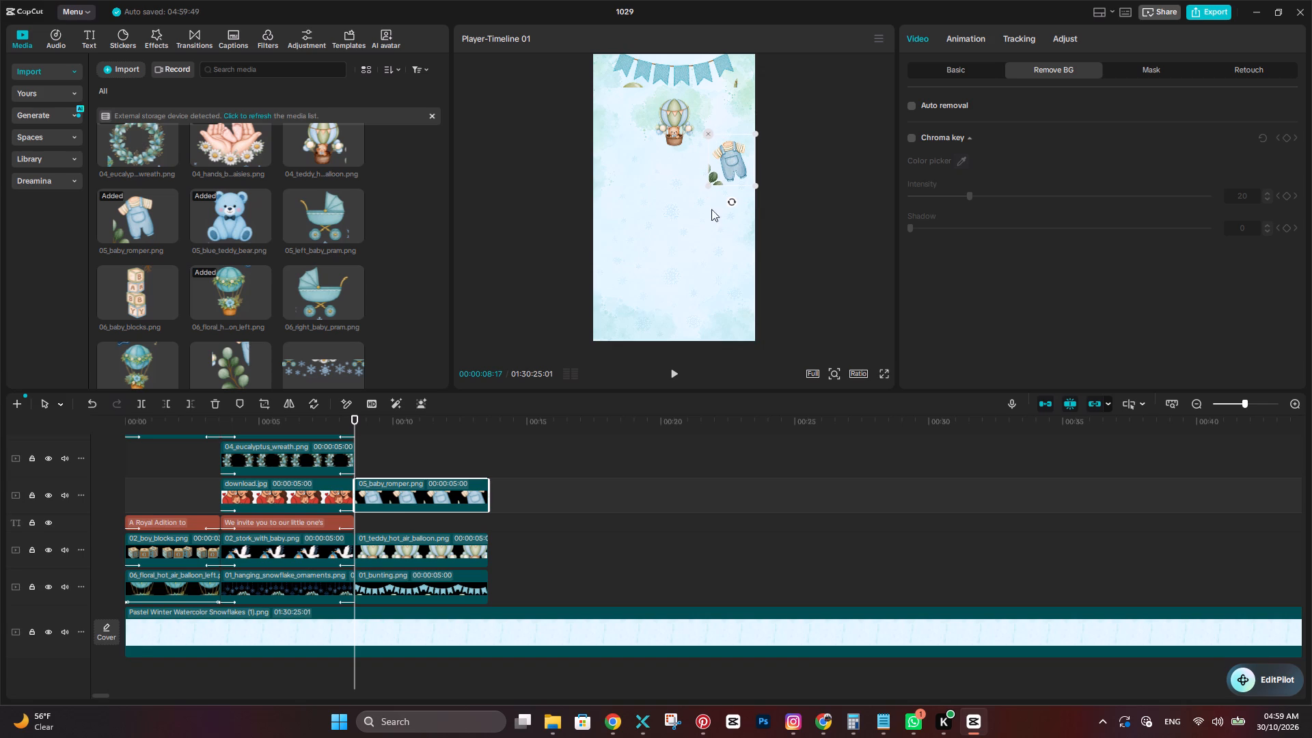
click(816, 285)
Check the reference short in Chrome, then add 06_baby_blocks.png in CapCut directly after the eucalyptus wreath clip.
key(alt+Tab)
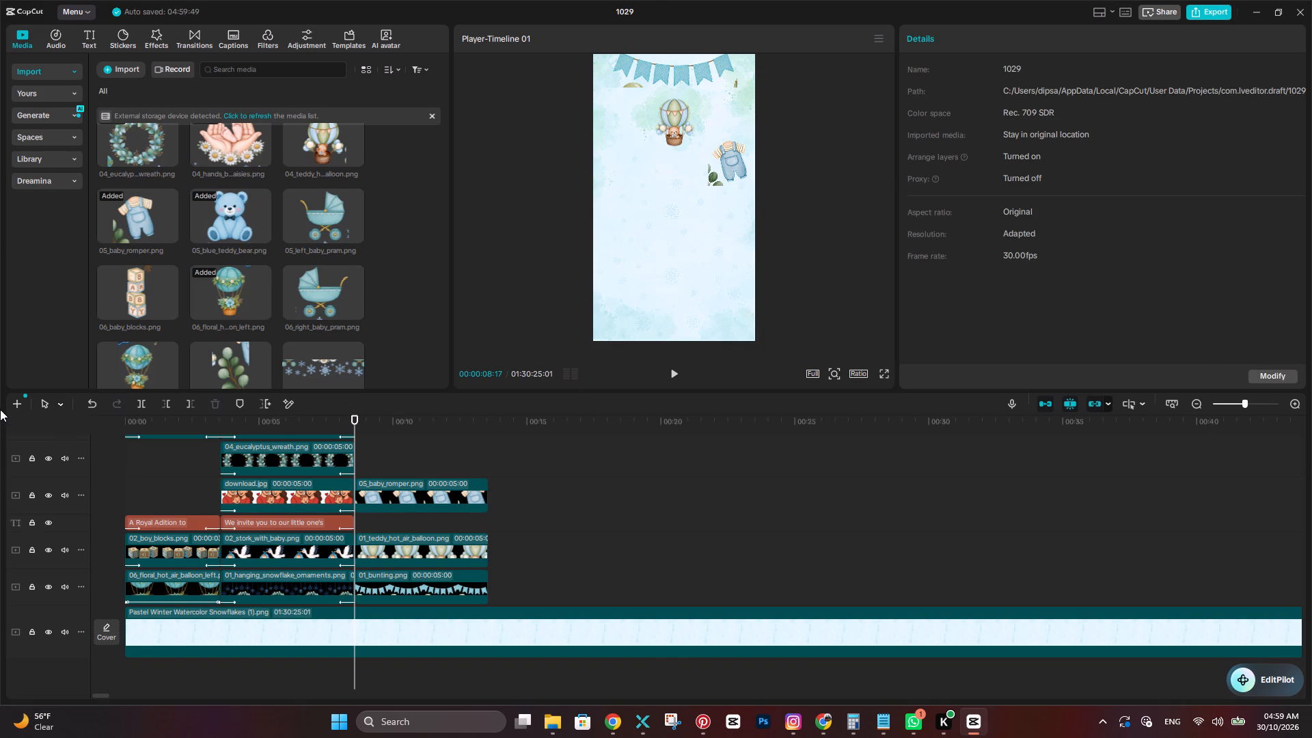
key(alt+Tab)
click(128, 296)
drag(133, 296, 366, 468)
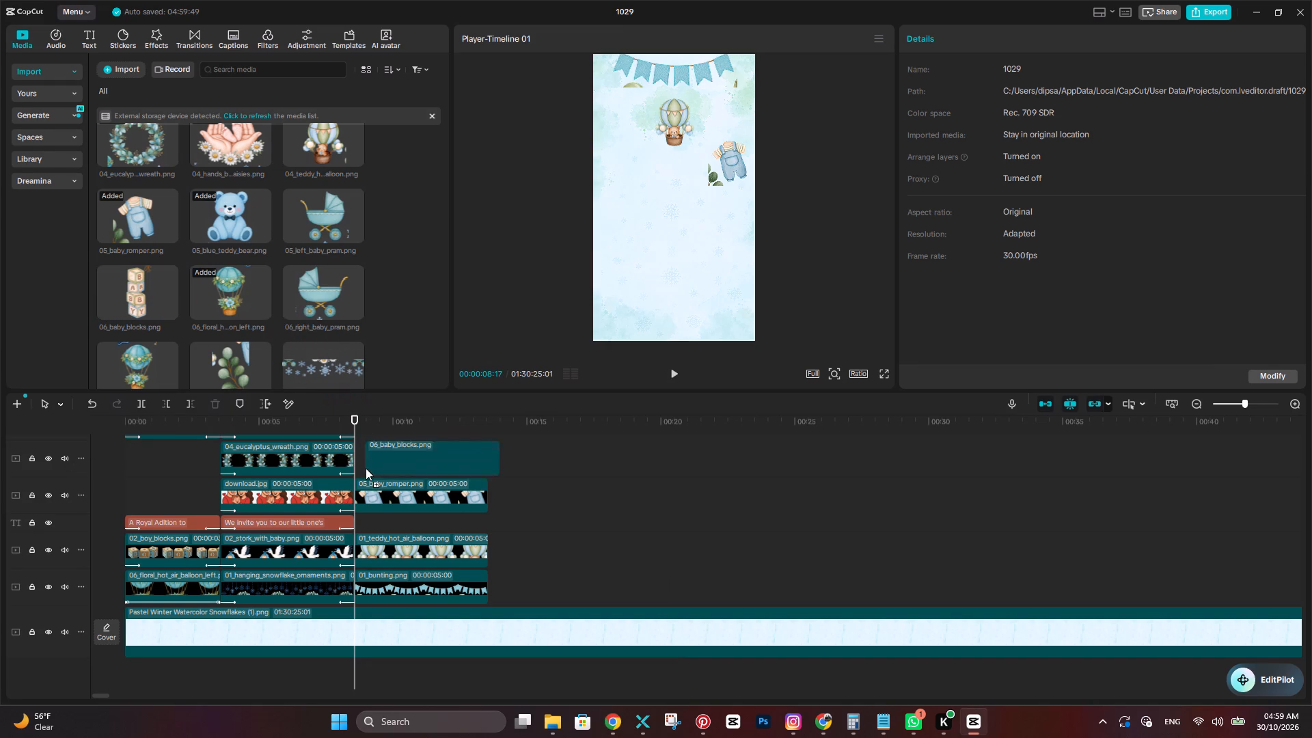
drag(366, 468, 352, 458)
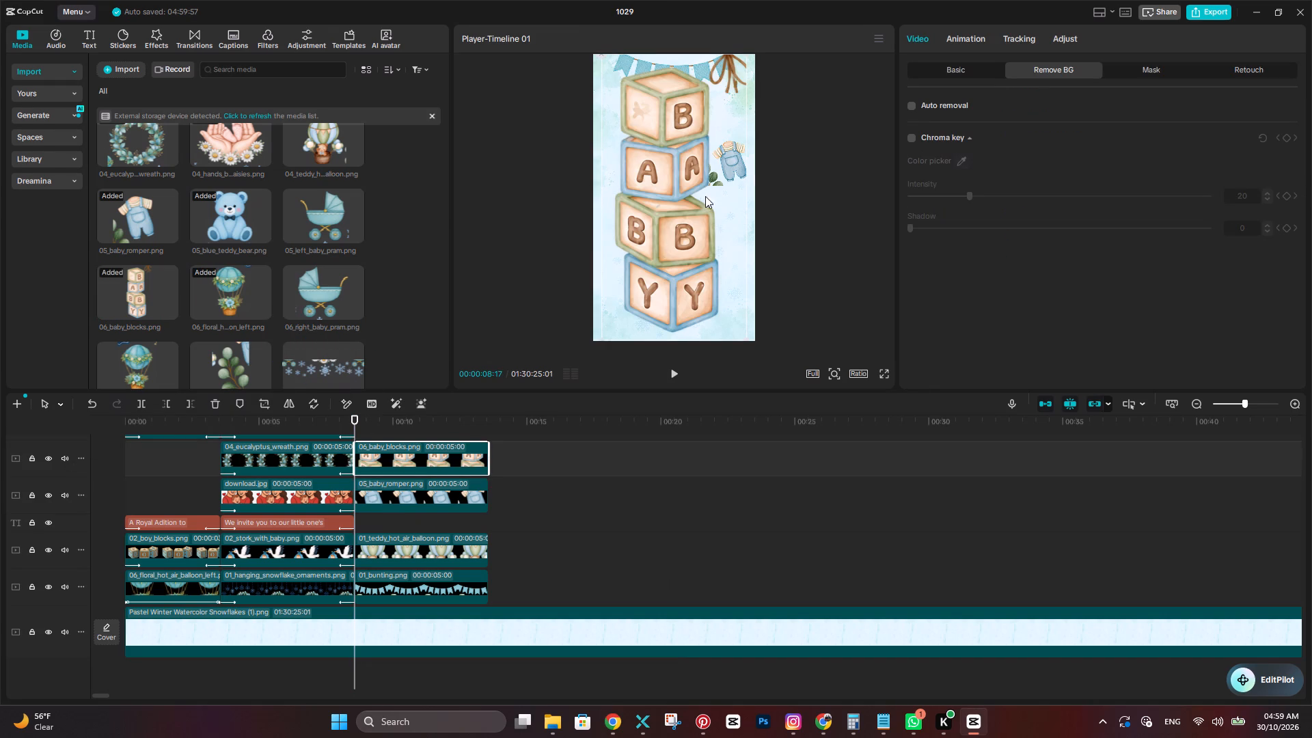
Resize the baby blocks to match the reference short and place them in the frame's lower-left corner, partly cropped by the edges.
click(697, 102)
drag(697, 102, 698, 143)
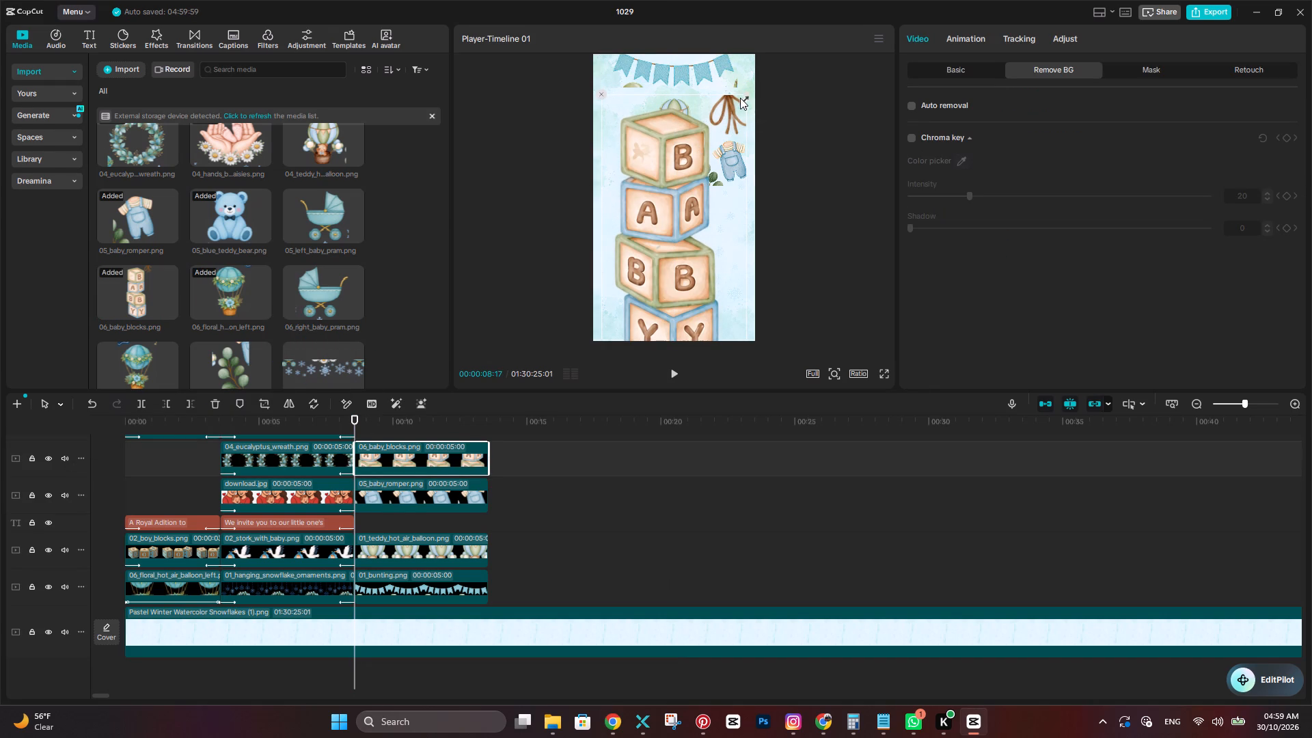
drag(743, 94, 632, 243)
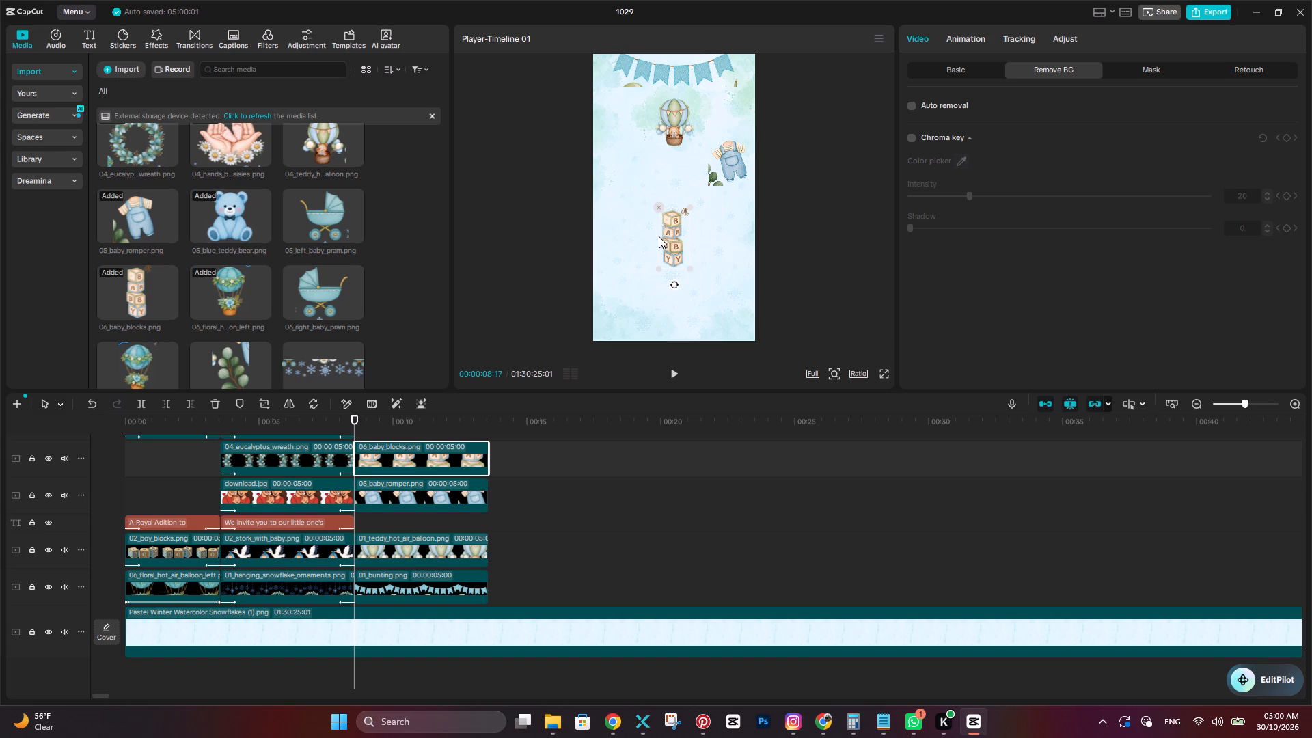
drag(672, 234, 603, 219)
key(alt+Tab)
key(alt+Tab)
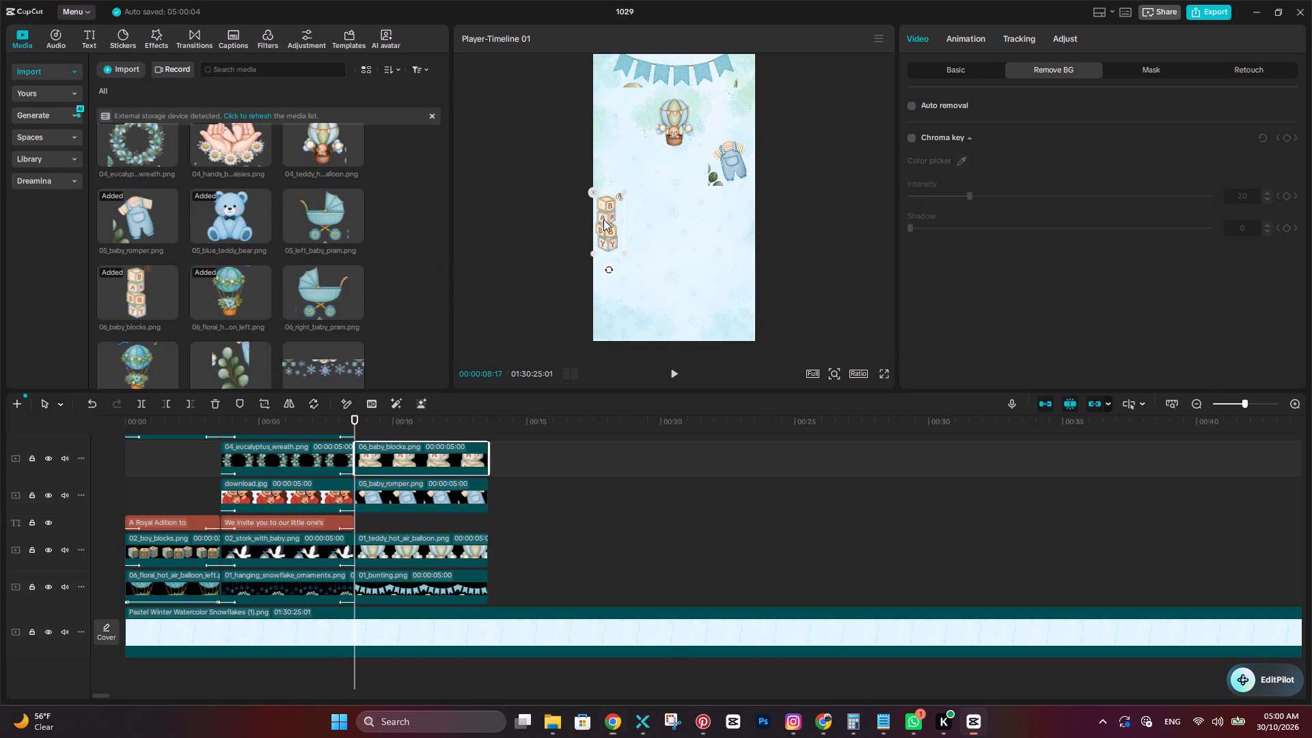
drag(610, 216, 607, 308)
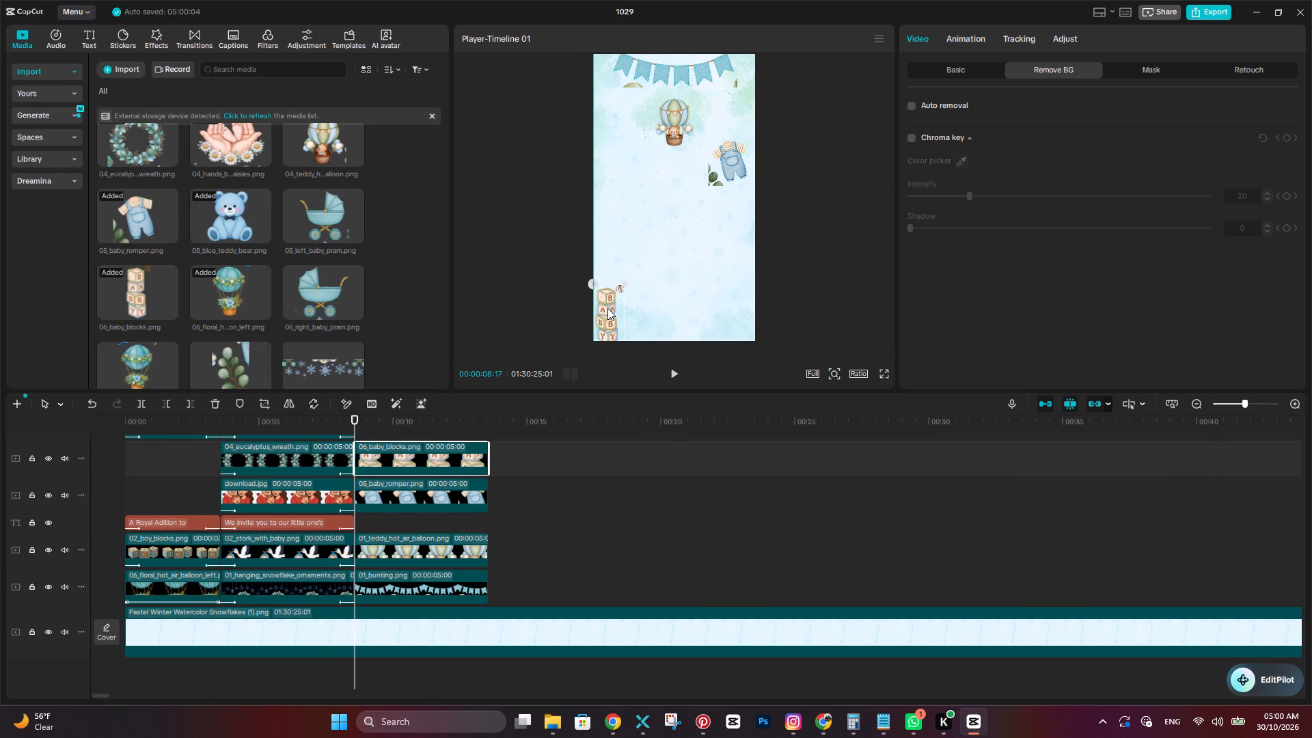
drag(607, 308, 602, 308)
drag(615, 281, 645, 215)
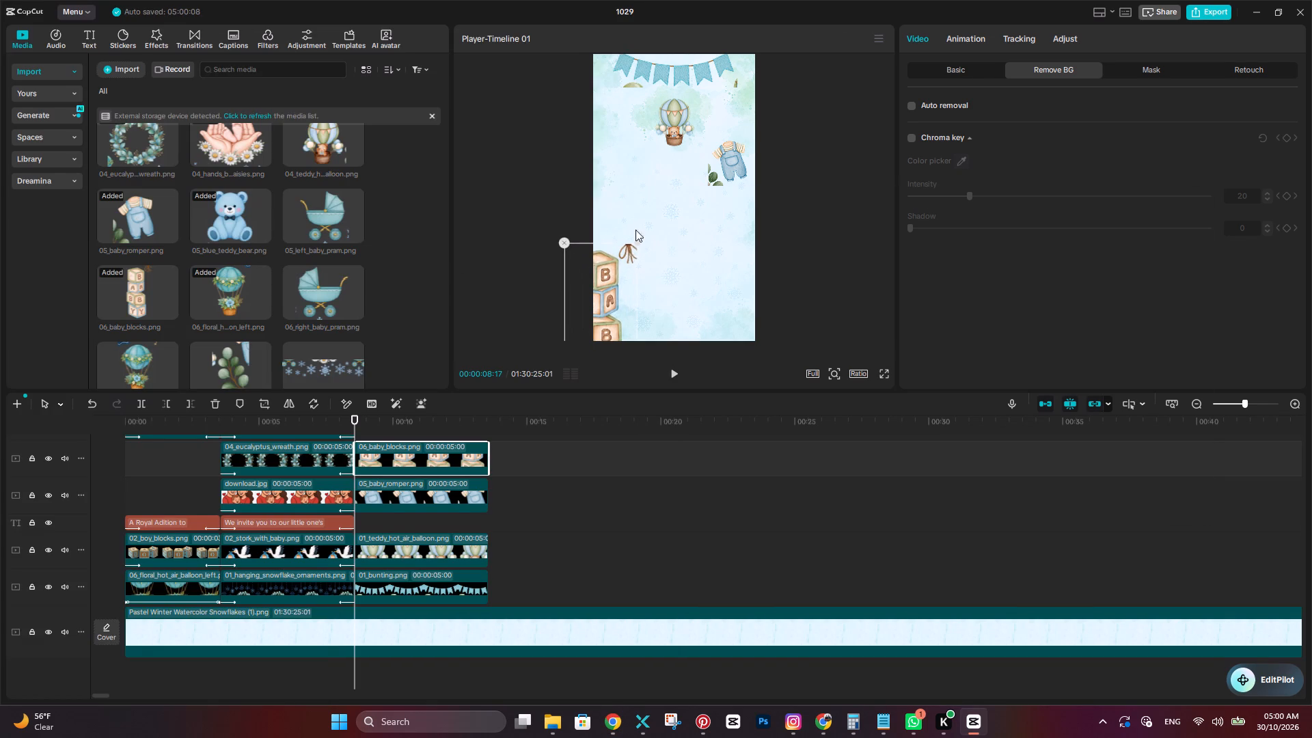
drag(613, 279, 613, 254)
drag(600, 275, 603, 247)
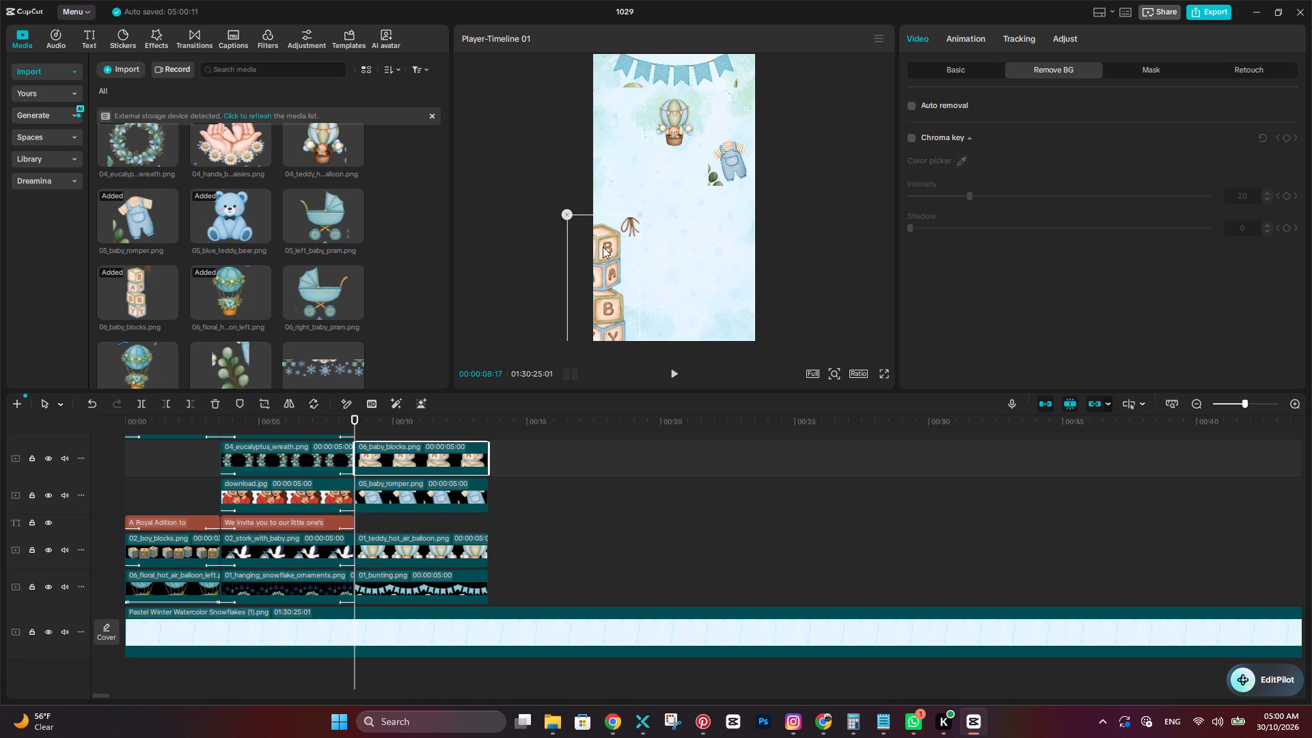
drag(603, 247, 597, 243)
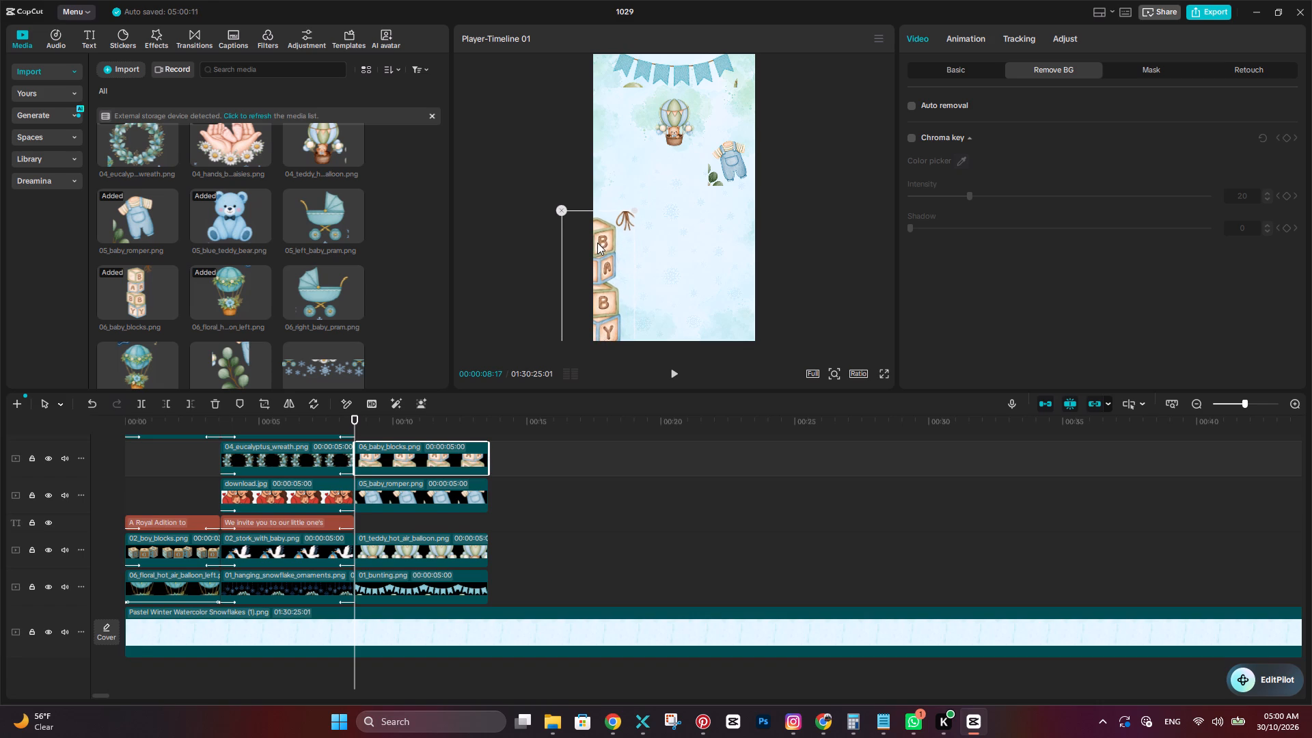
Check the reference short in Chrome, then add 02_left_balloon_bouquet.png in CapCut directly after the 03_our_prince_badge.png clip.
drag(597, 243, 597, 242)
key(alt+Tab)
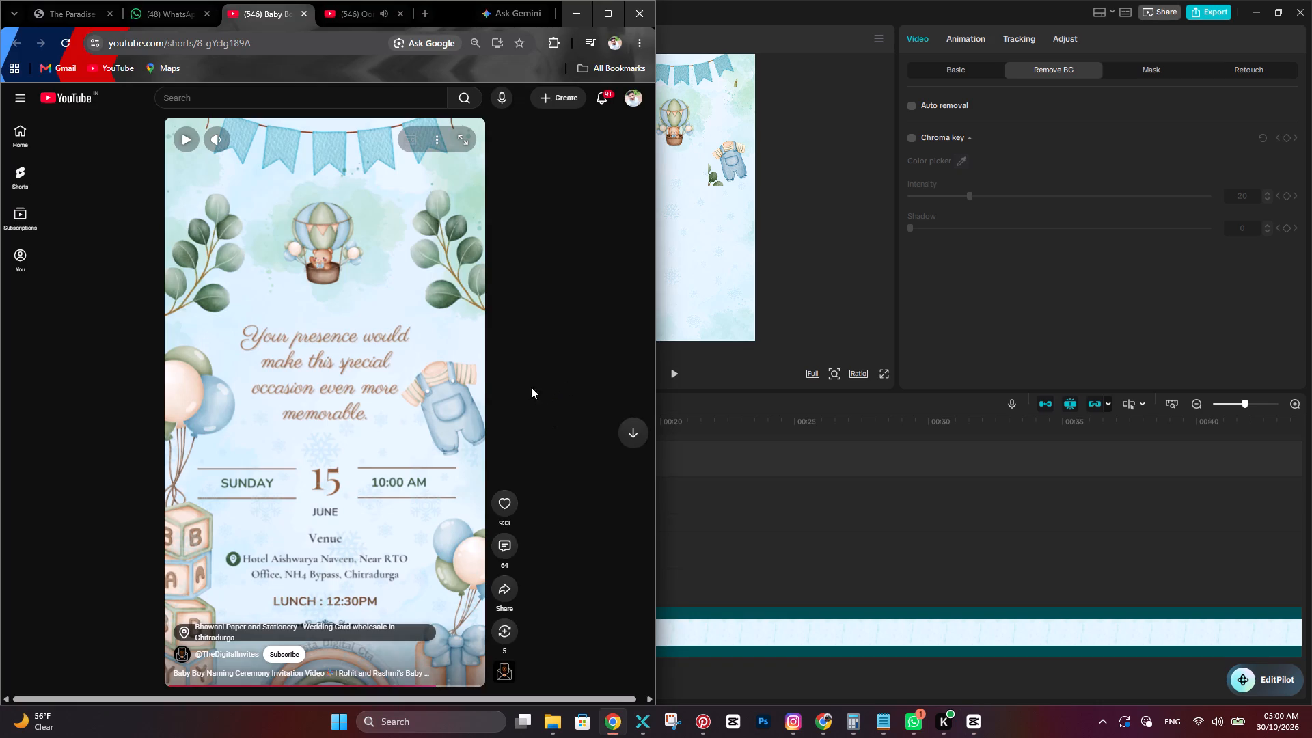
key(alt+Tab)
scroll(152, 312, up, 1)
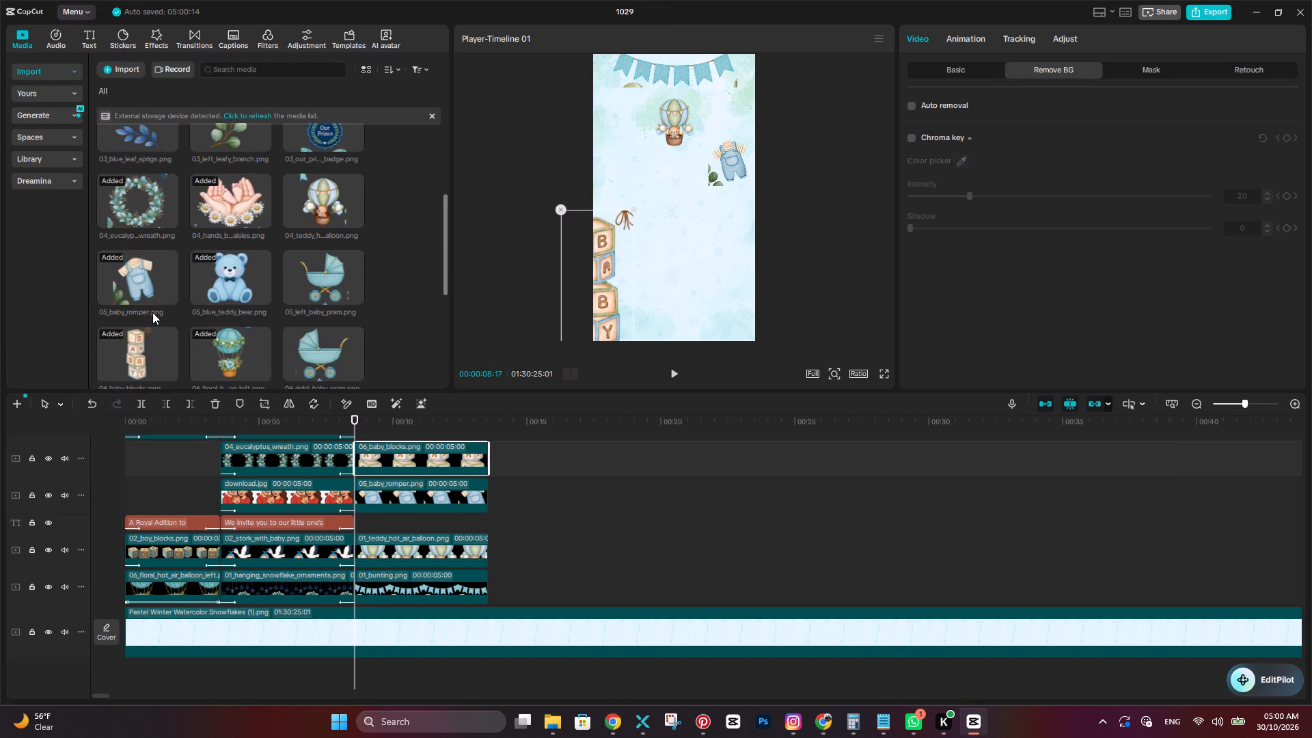
scroll(152, 312, up, 2)
click(243, 173)
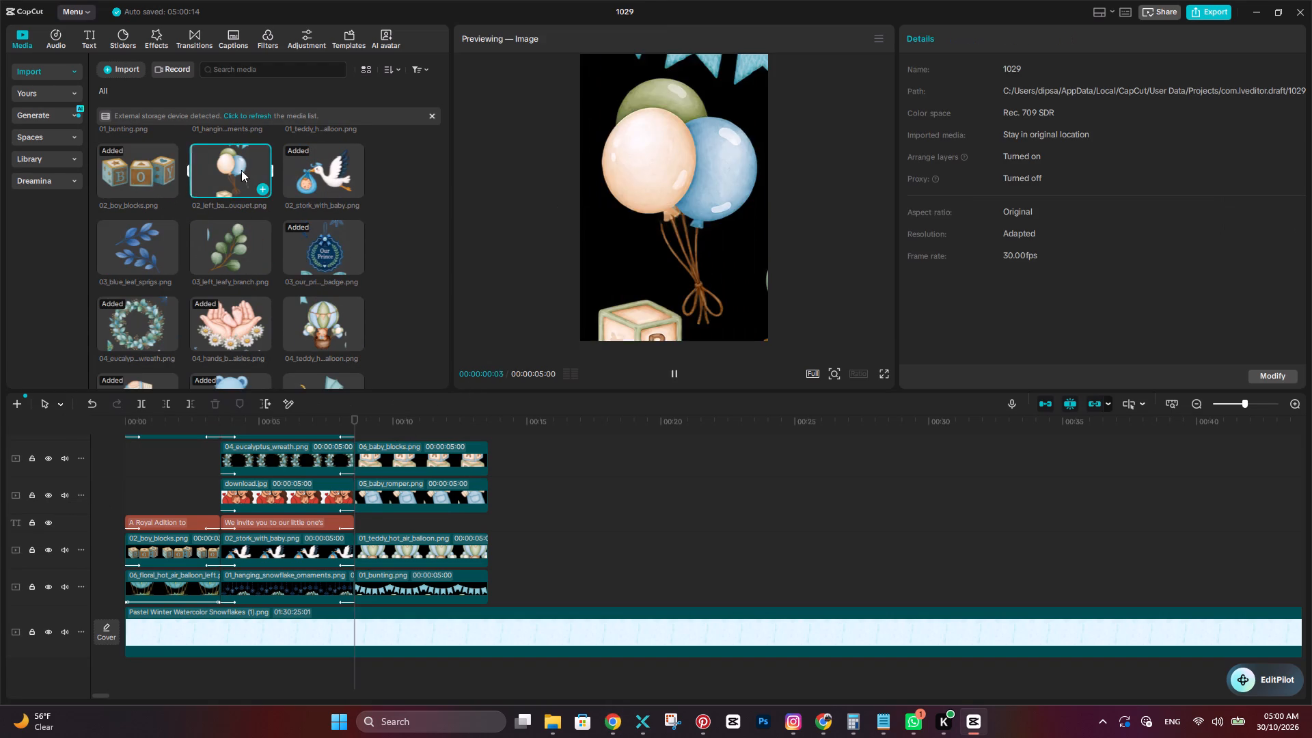
drag(235, 166, 370, 430)
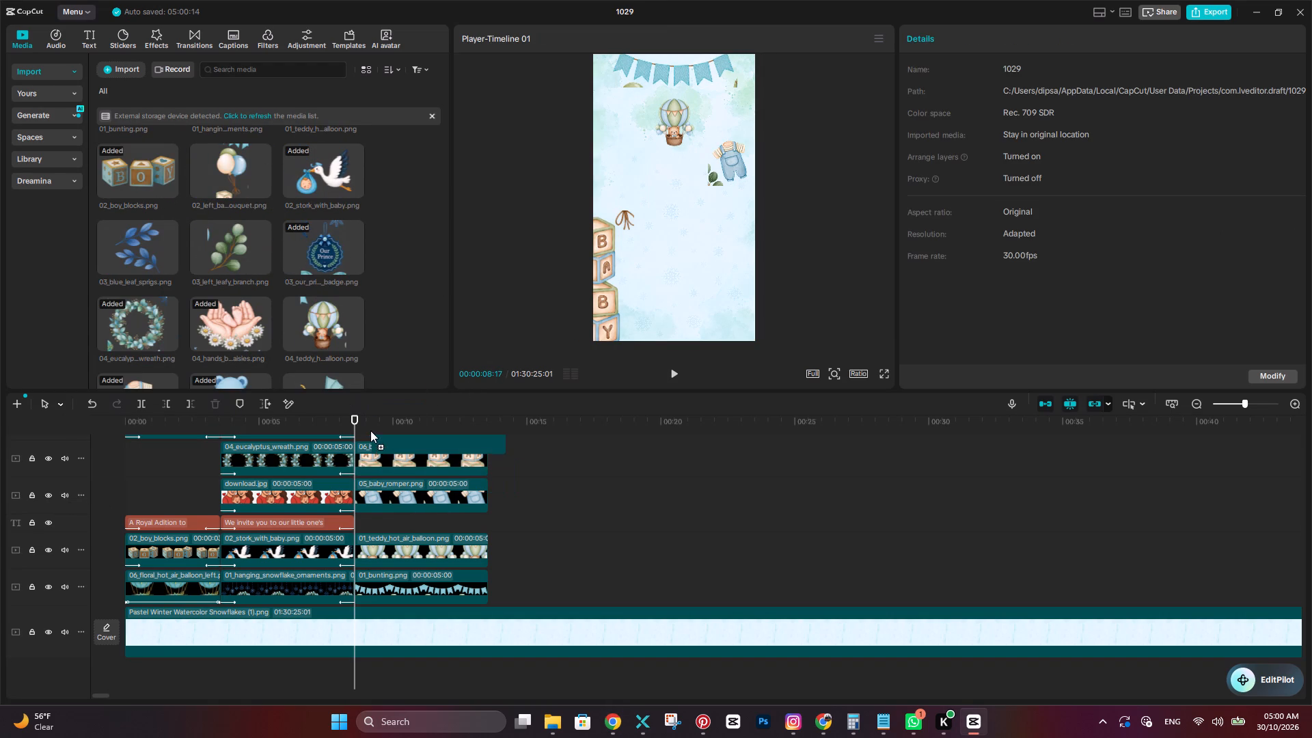
drag(370, 430, 358, 431)
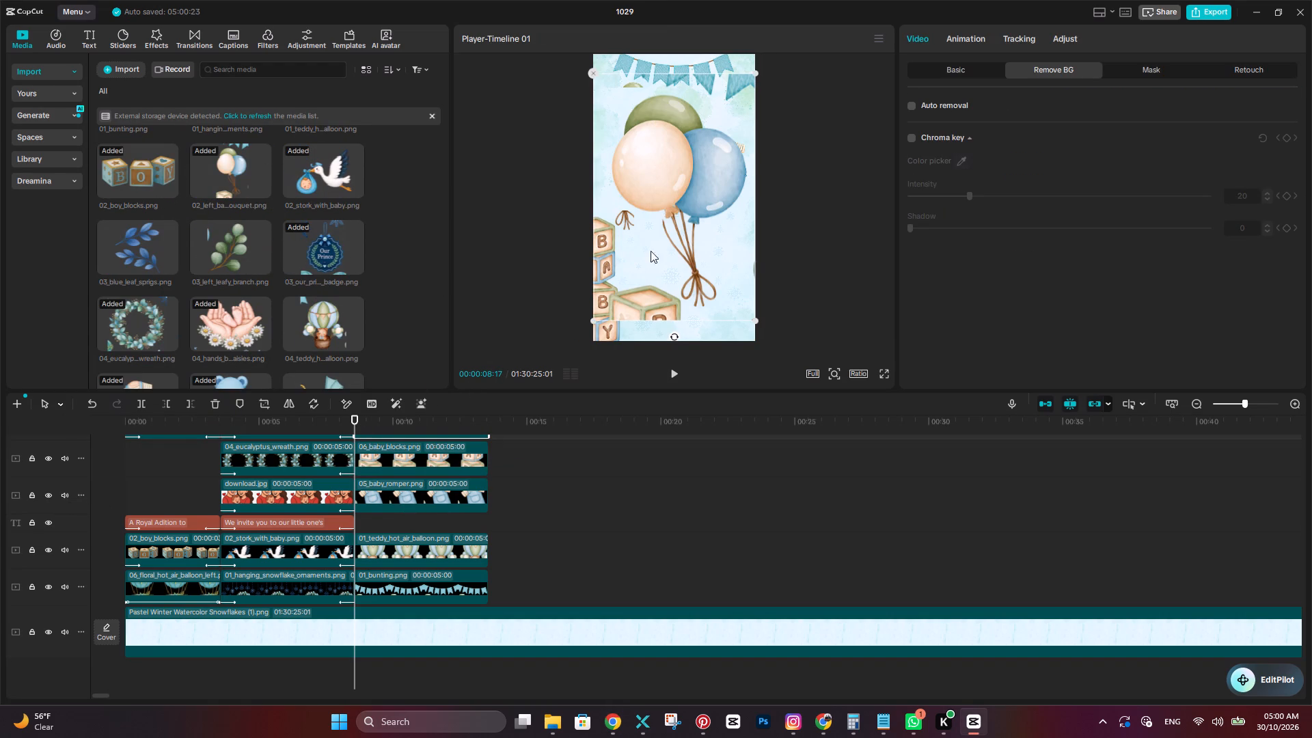
Shrink the balloon bouquet to less than half size and place it at the frame's left edge above the baby blocks.
drag(683, 168, 674, 185)
drag(748, 88, 681, 172)
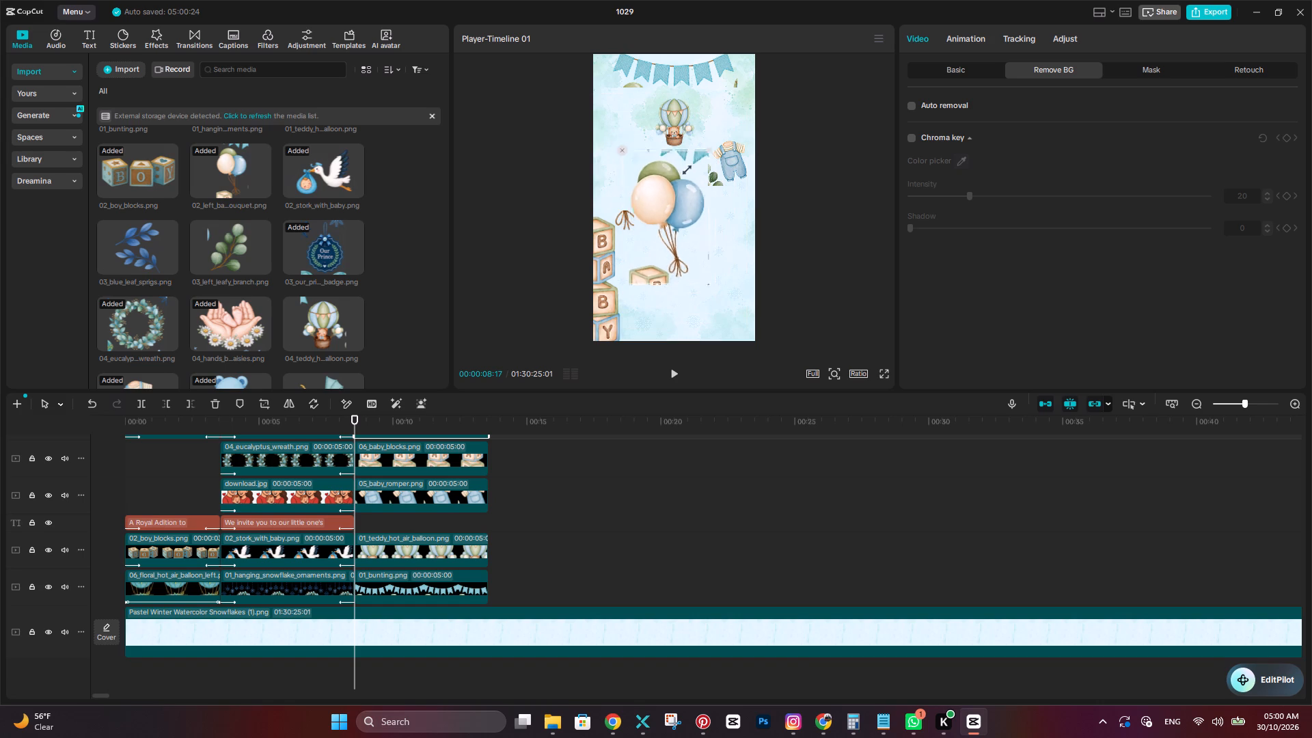
drag(681, 172, 669, 190)
drag(664, 214, 607, 177)
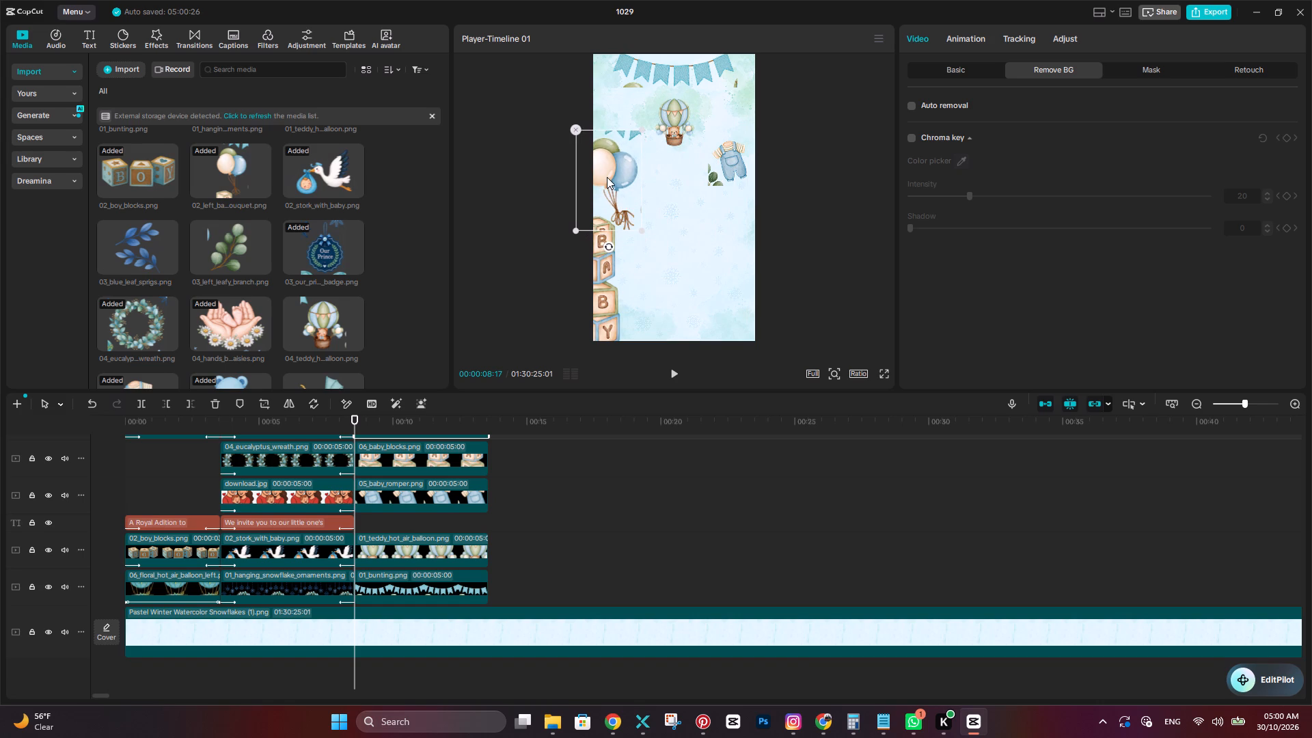
drag(607, 177, 606, 178)
drag(606, 178, 600, 178)
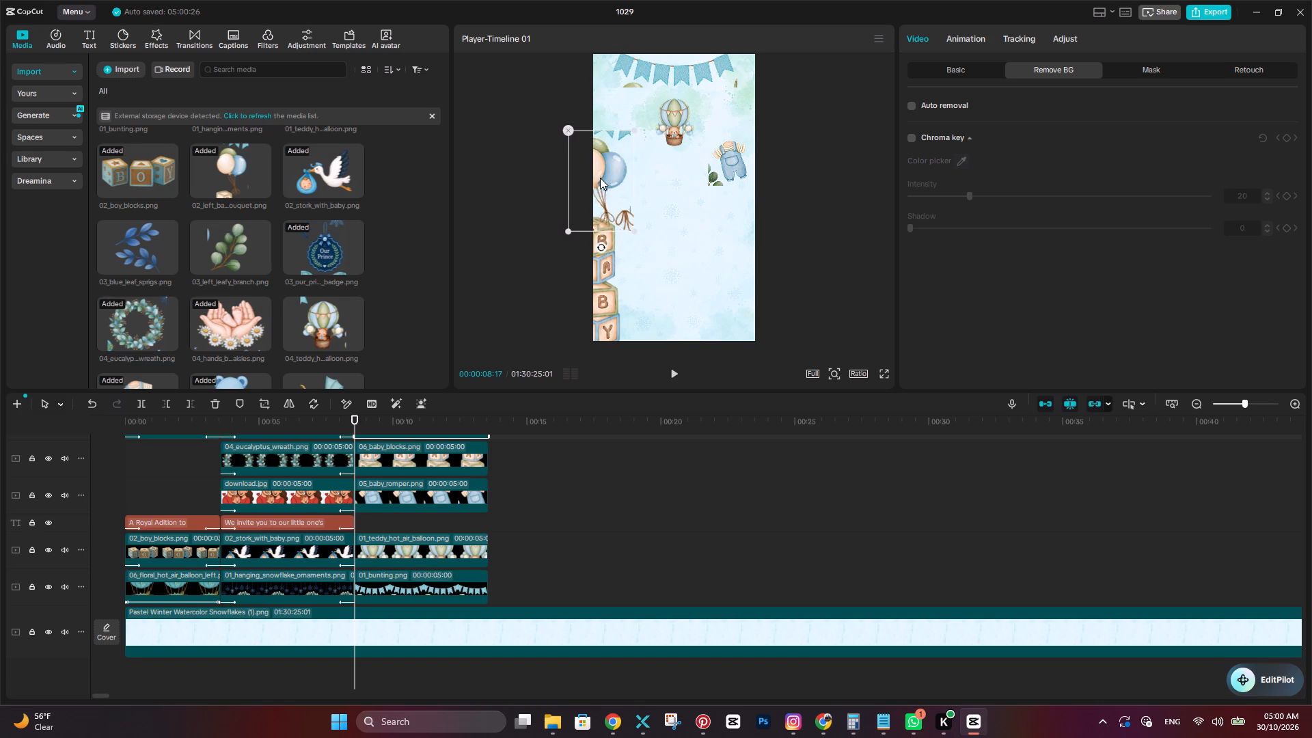
drag(600, 178, 615, 180)
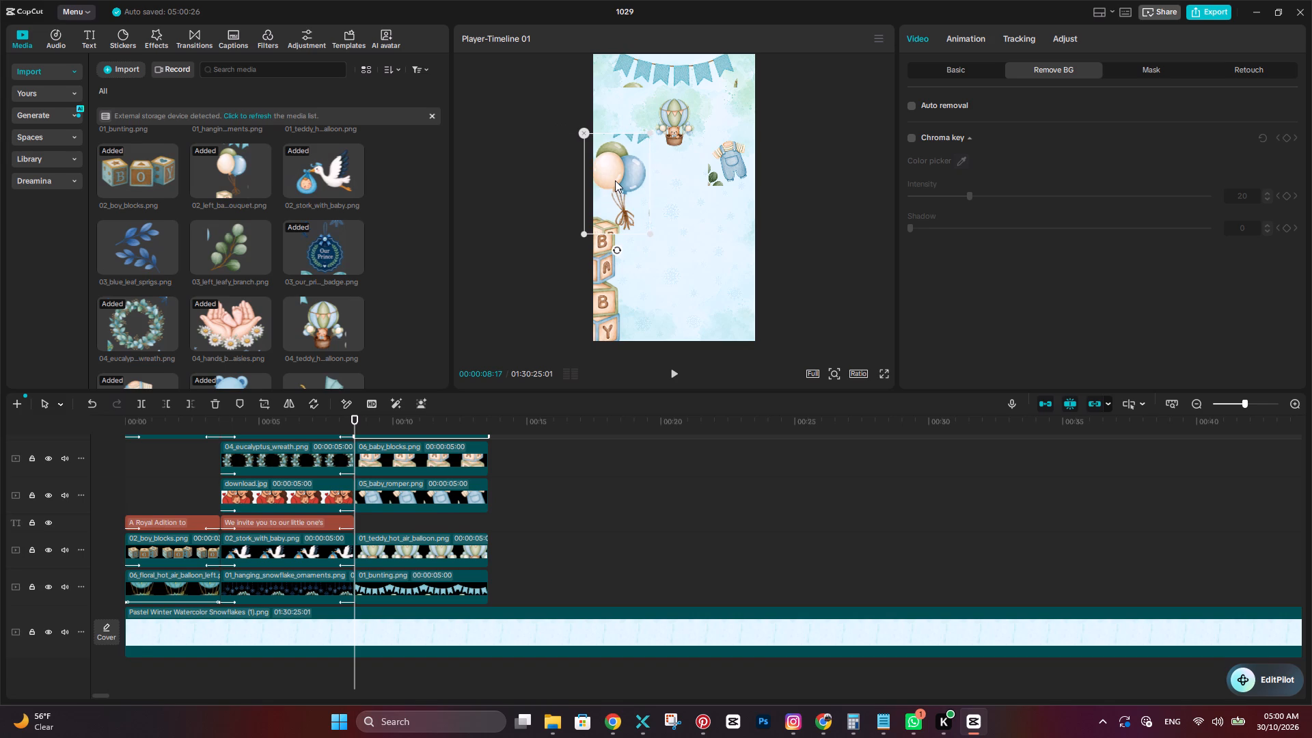
drag(615, 180, 612, 175)
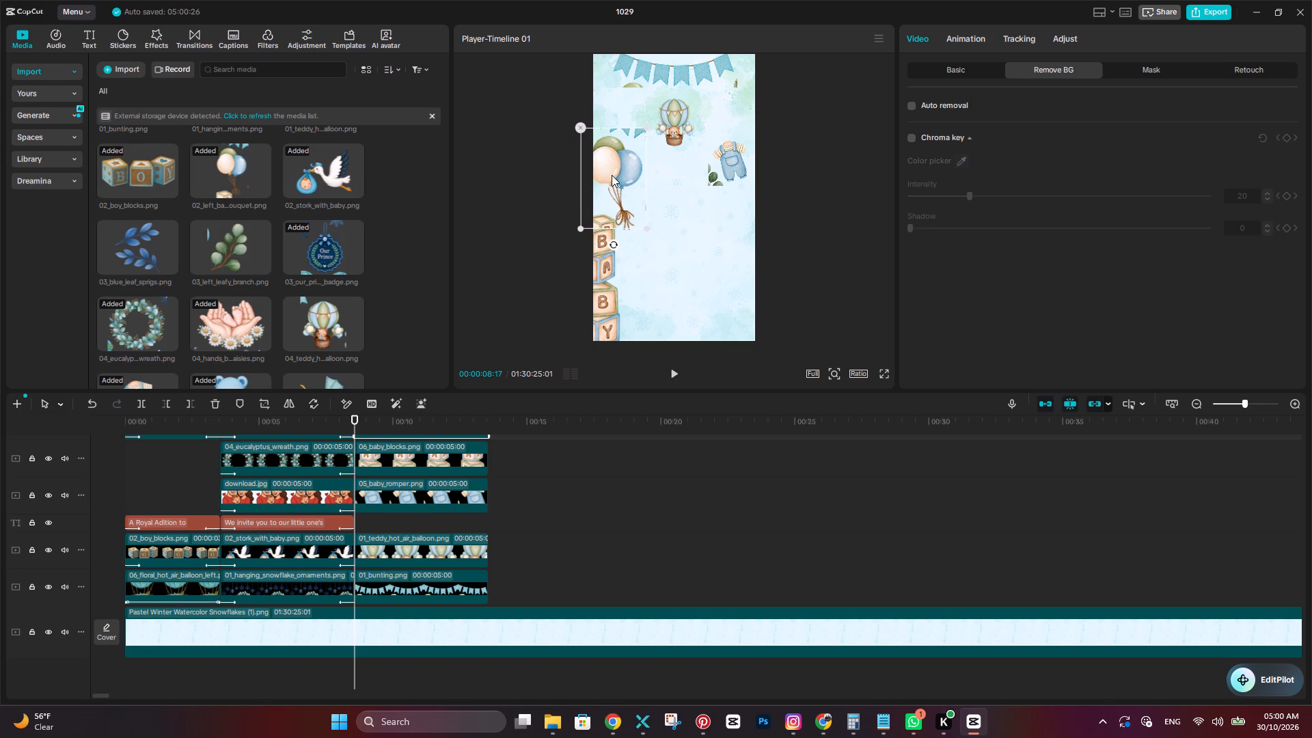
drag(612, 175, 612, 178)
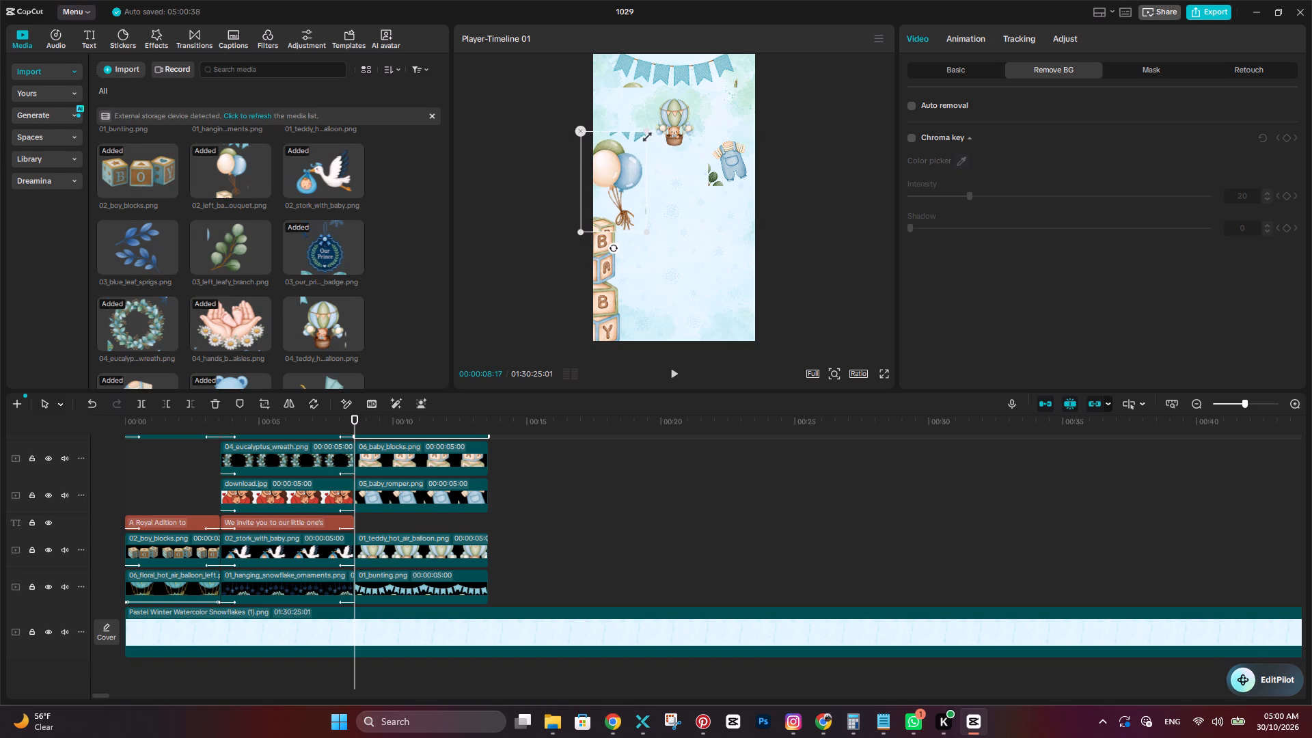
Reduce the balloon bouquet further and position it just above the baby blocks, with its balloons fully inside the frame.
drag(643, 133, 627, 151)
drag(616, 163, 620, 182)
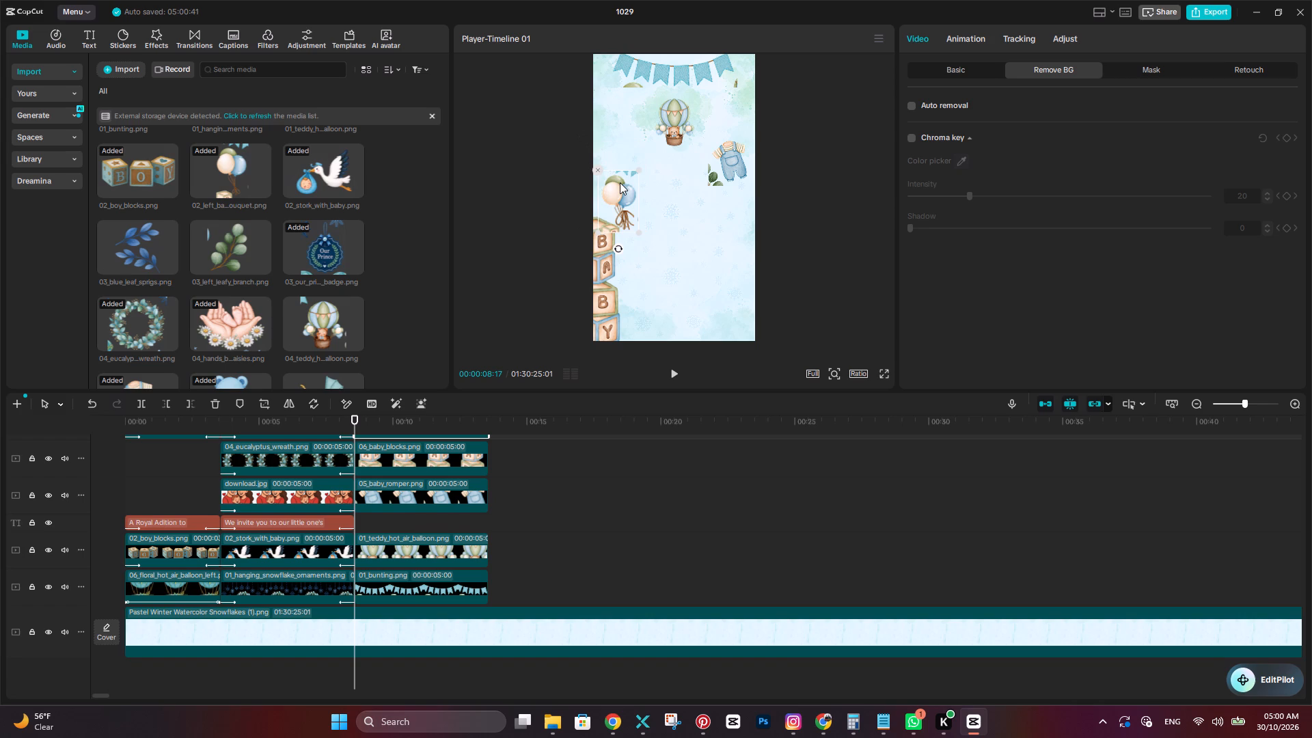
drag(620, 182, 622, 178)
drag(642, 163, 646, 157)
drag(624, 192, 623, 191)
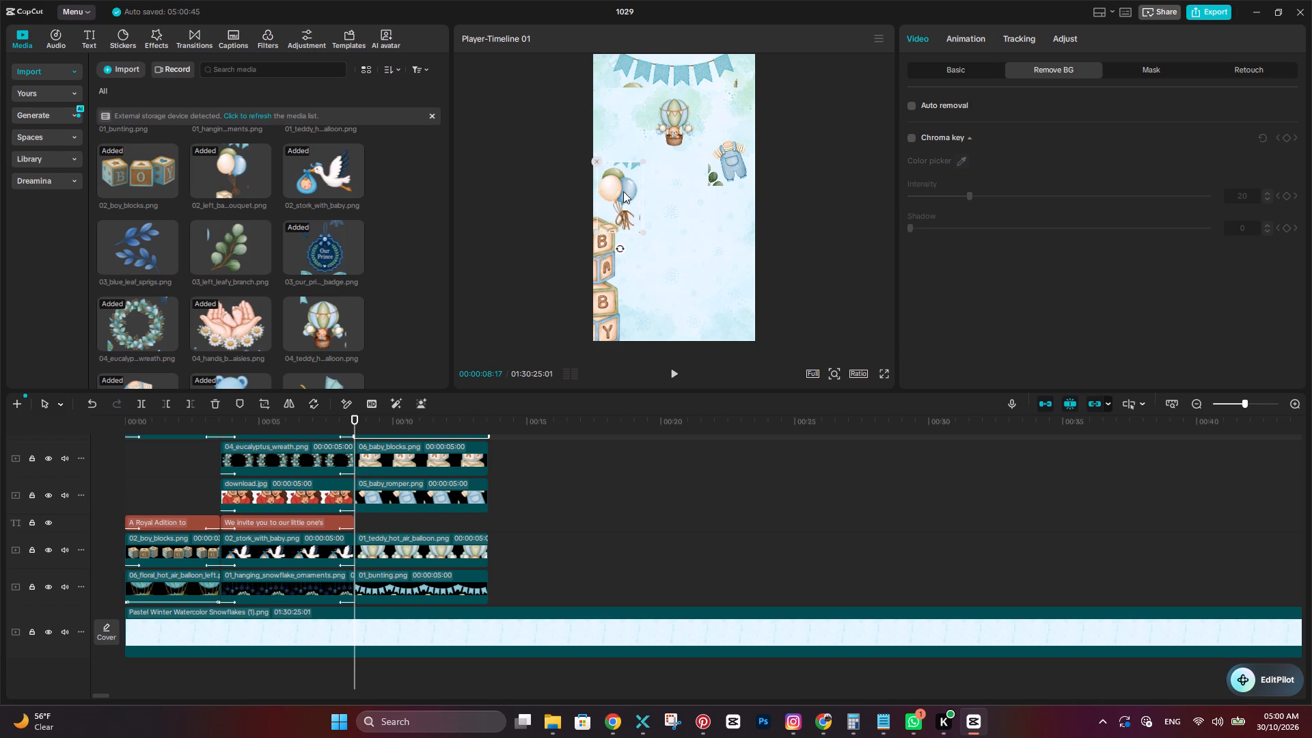
drag(623, 191, 624, 187)
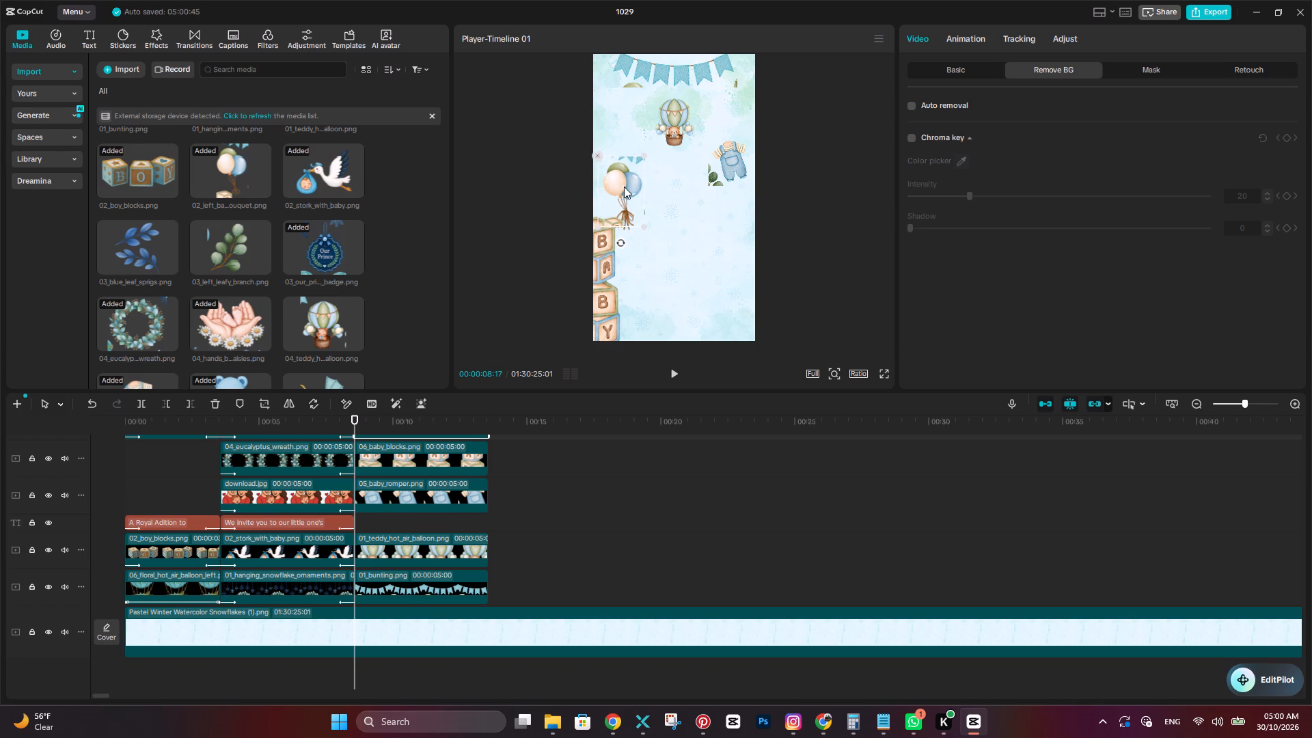
drag(624, 187, 621, 184)
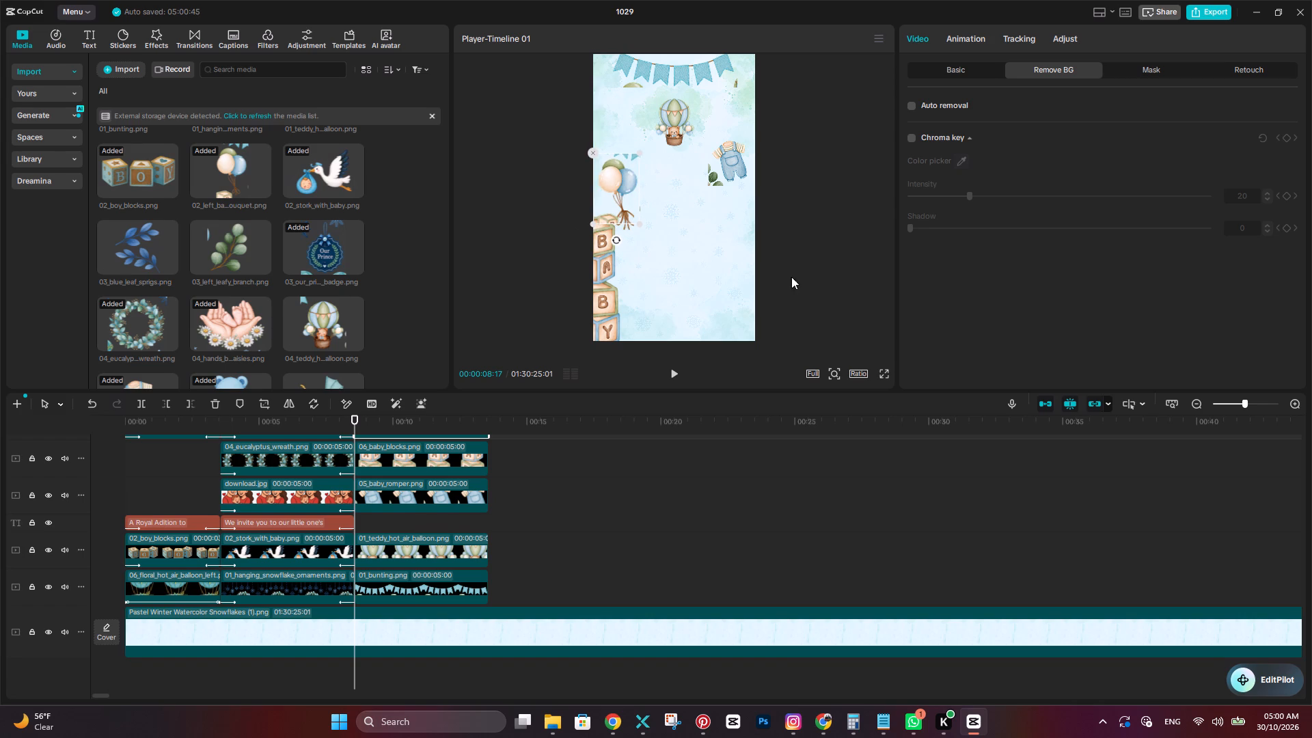
click(807, 234)
Recheck the reference short in Chrome, then add 08_right_balloons_and_gift.png in CapCut directly after the 05_blue_teddy_bear.png clip.
key(alt+Tab)
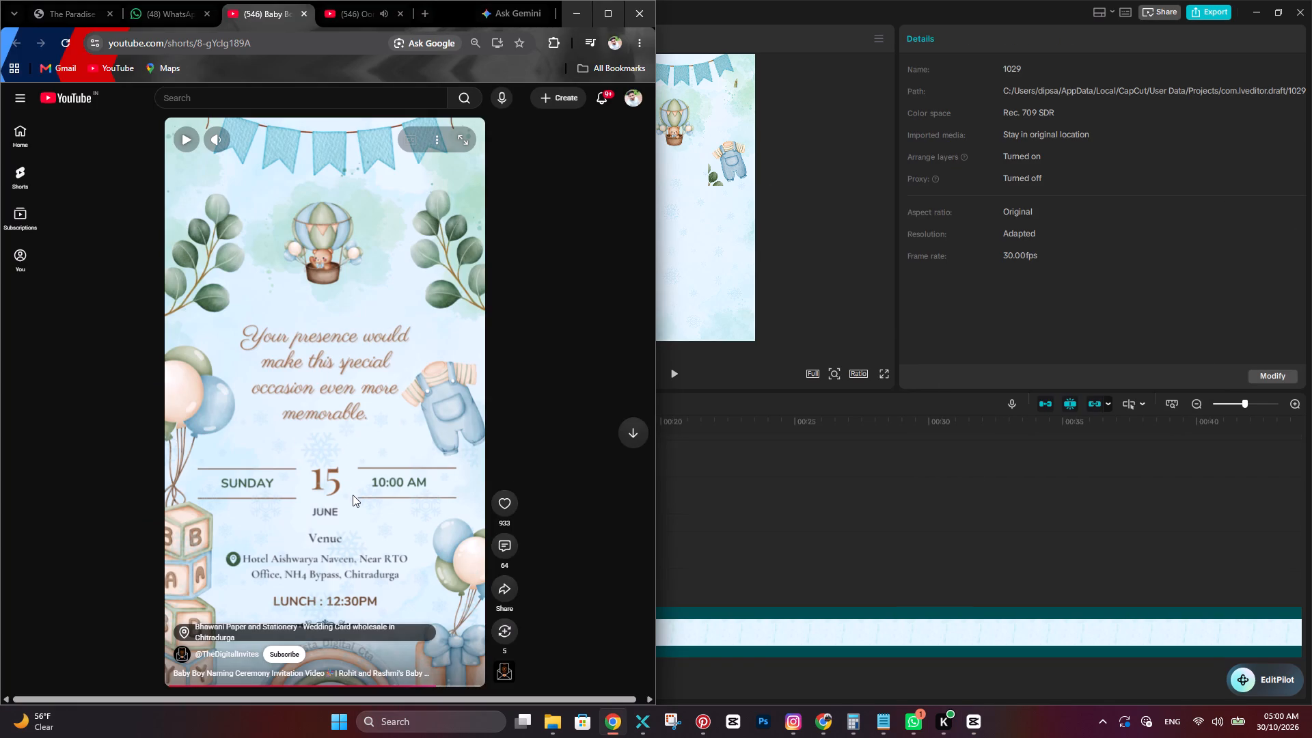
key(alt+Tab)
scroll(249, 294, up, 5)
scroll(249, 294, down, 2)
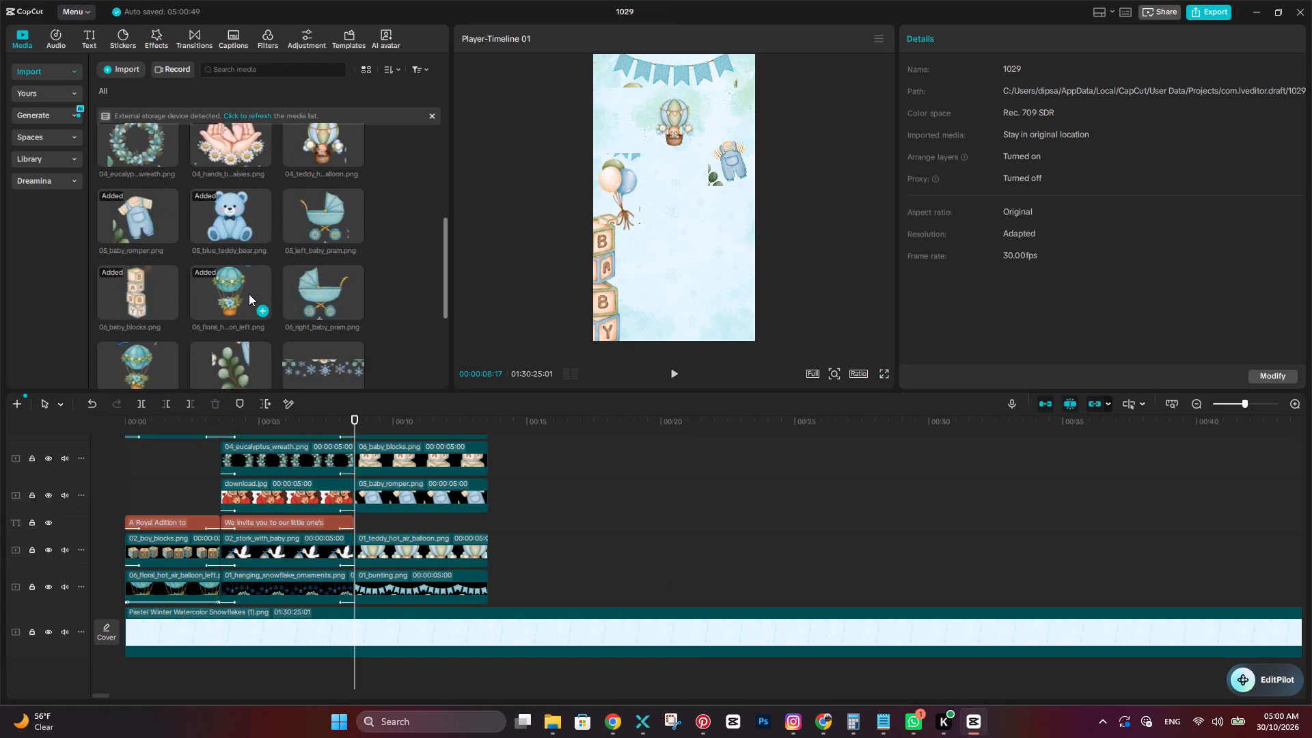
scroll(249, 294, down, 6)
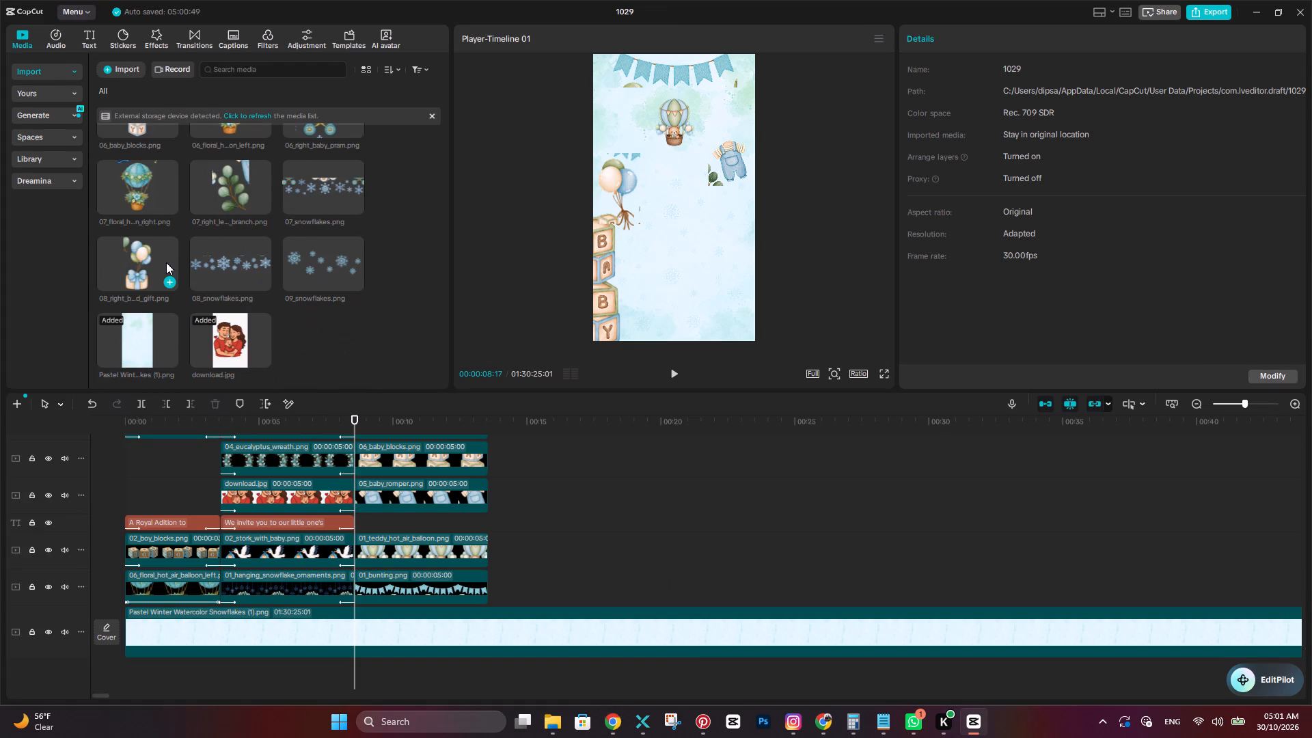
drag(137, 266, 372, 442)
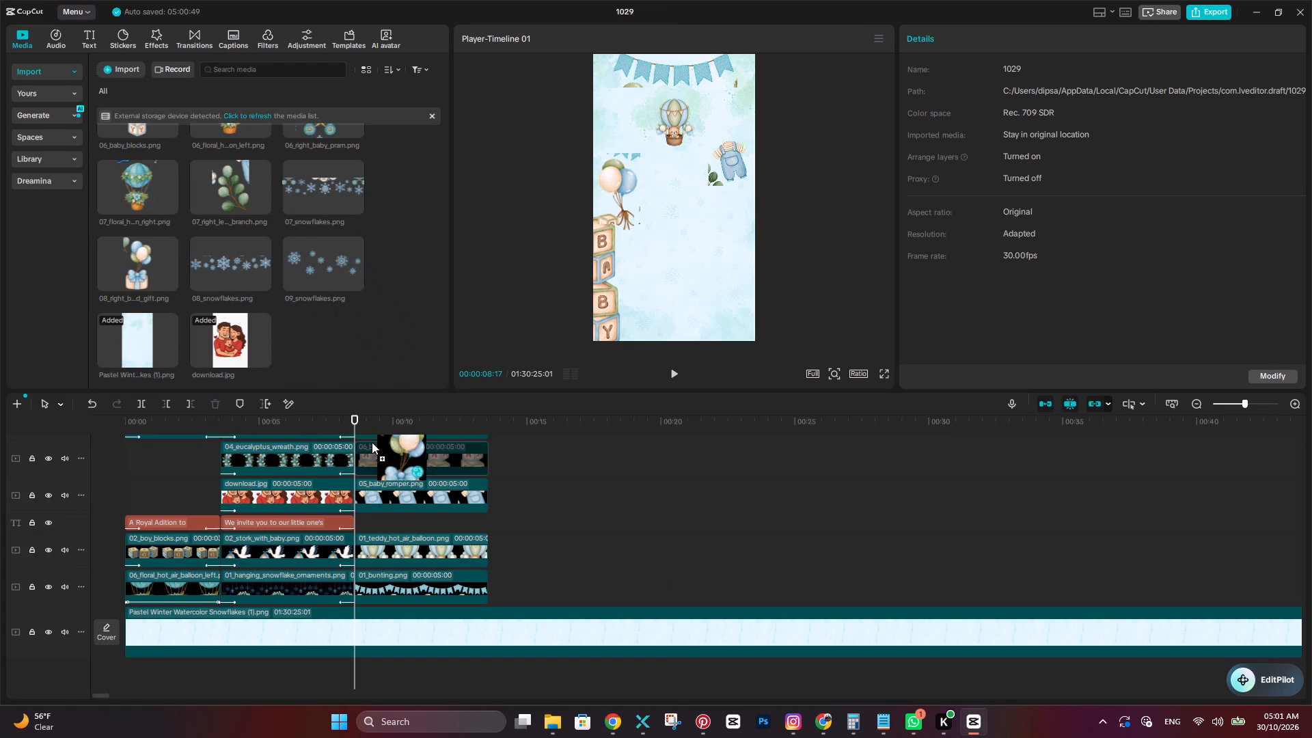
drag(372, 442, 511, 468)
scroll(435, 441, up, 6)
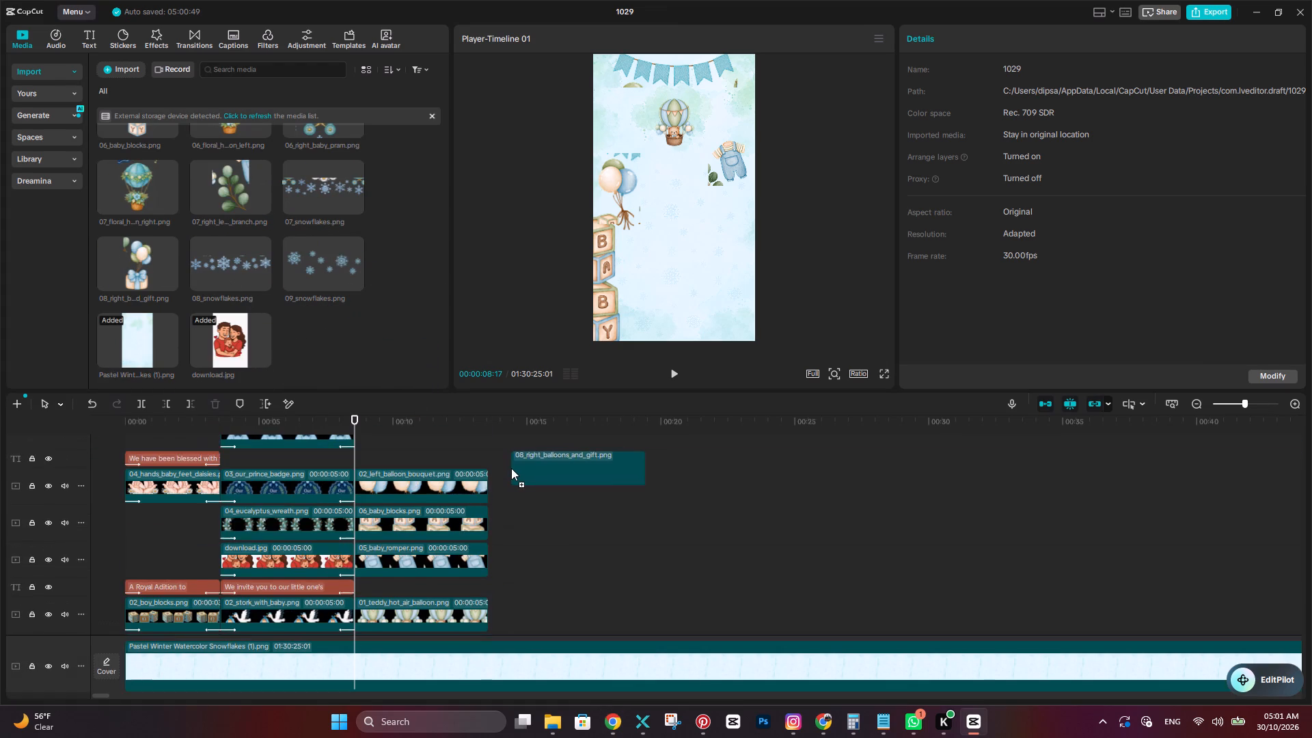
scroll(511, 468, up, 2)
drag(511, 468, 355, 472)
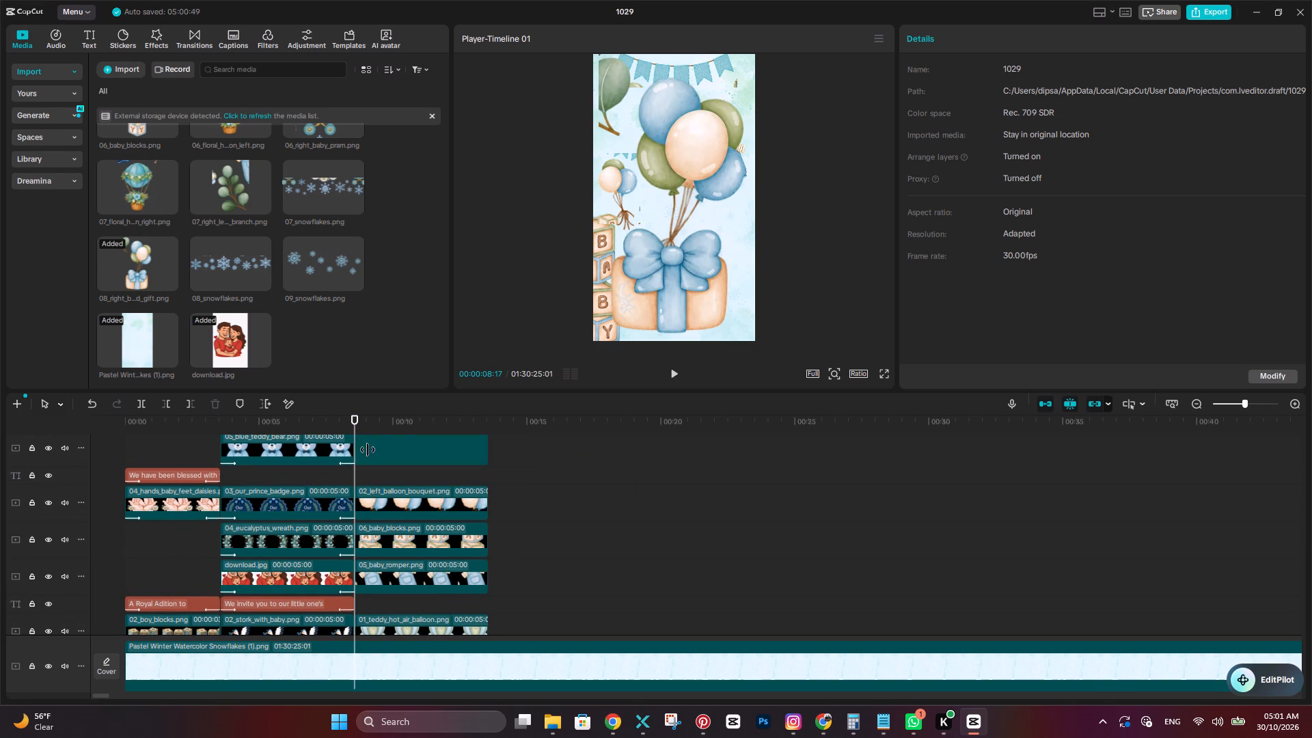
Shrink the balloons and gift into the frame's lower-right corner, partly cropped, and check the layout against the reference in full-screen preview.
click(711, 118)
drag(705, 130, 705, 149)
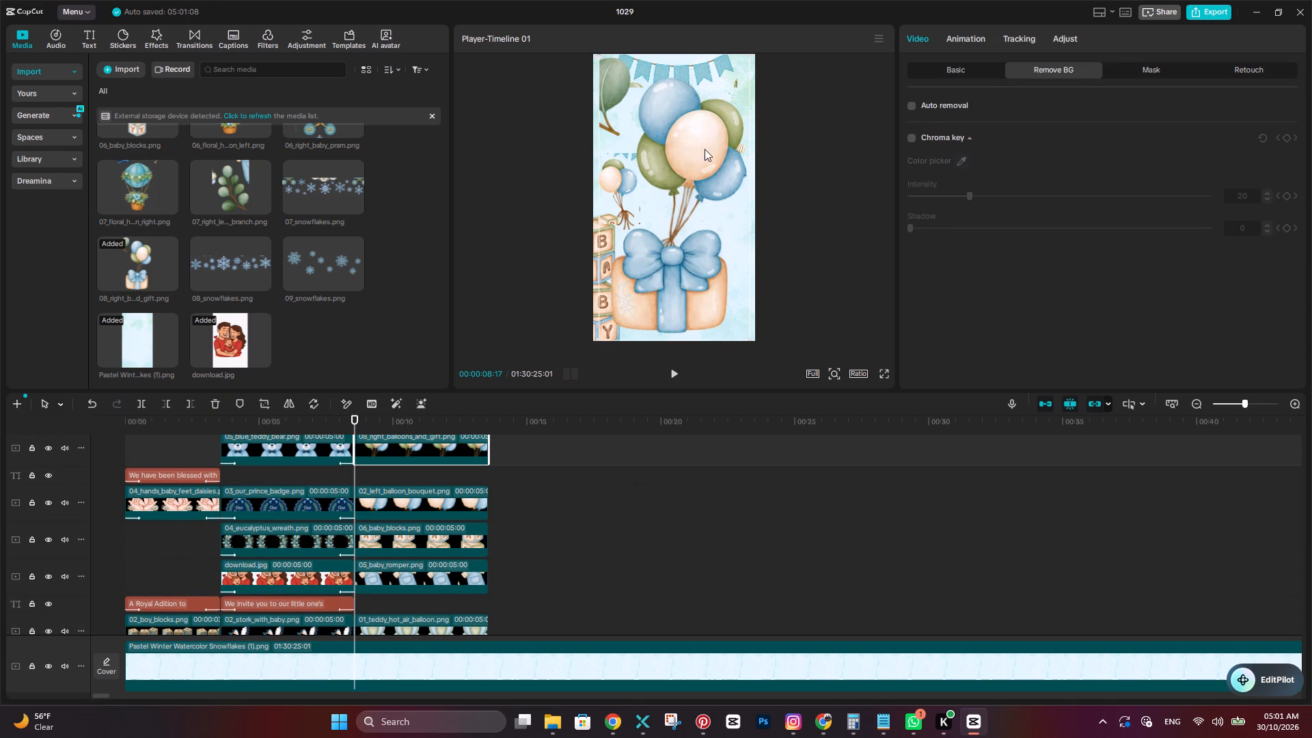
drag(705, 149, 700, 190)
drag(740, 119, 664, 256)
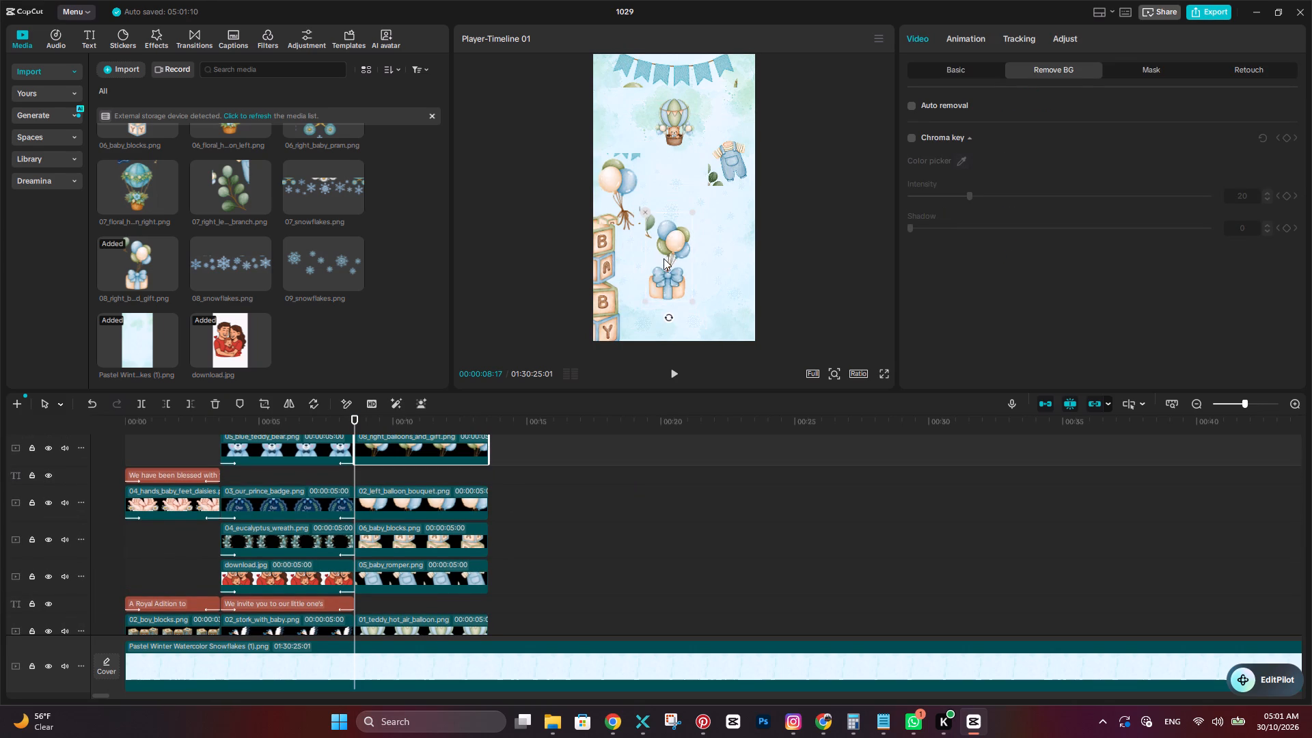
drag(677, 243, 749, 290)
click(814, 277)
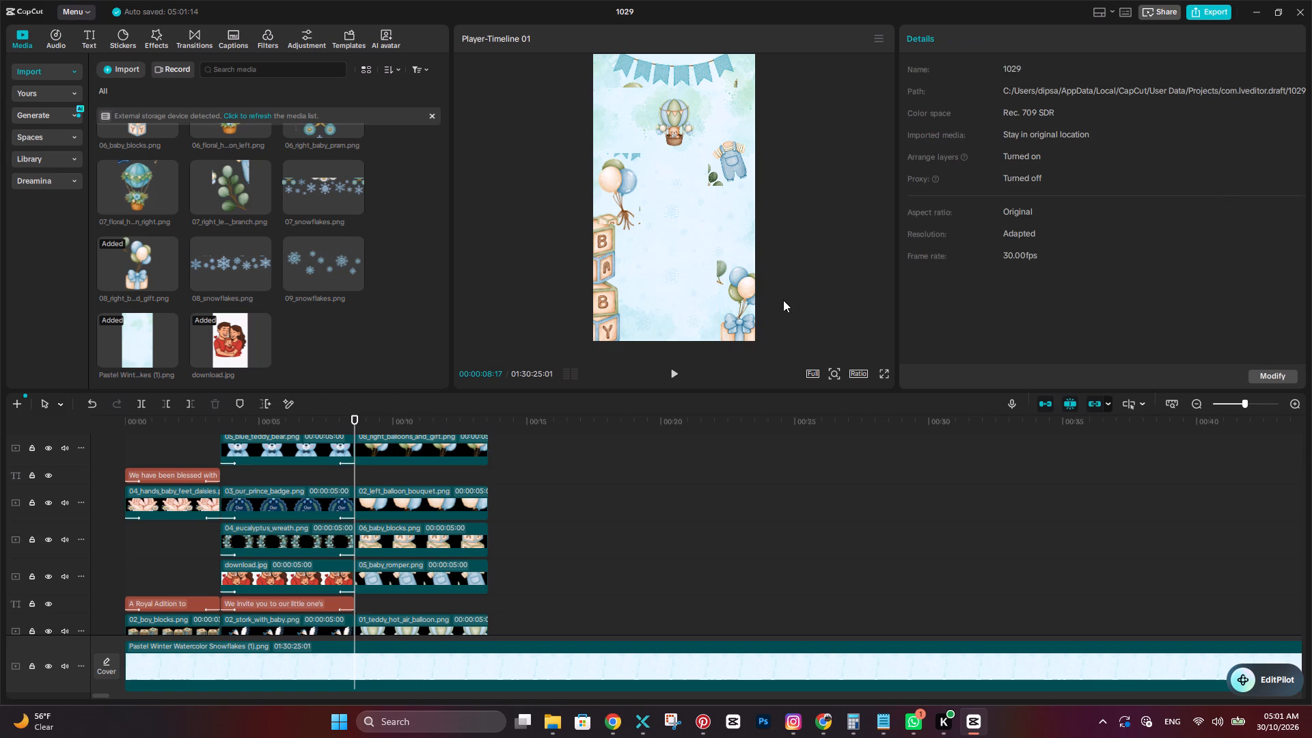
key(alt+Tab)
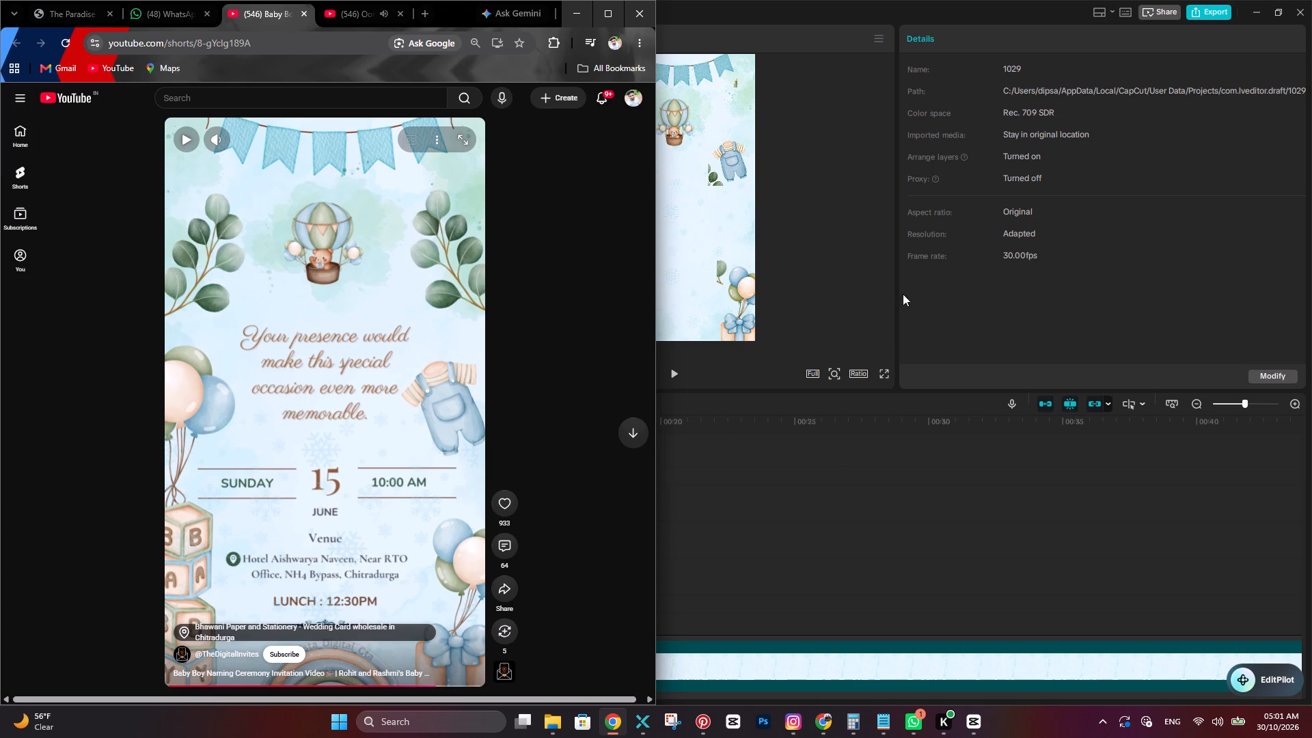
click(886, 374)
click(962, 305)
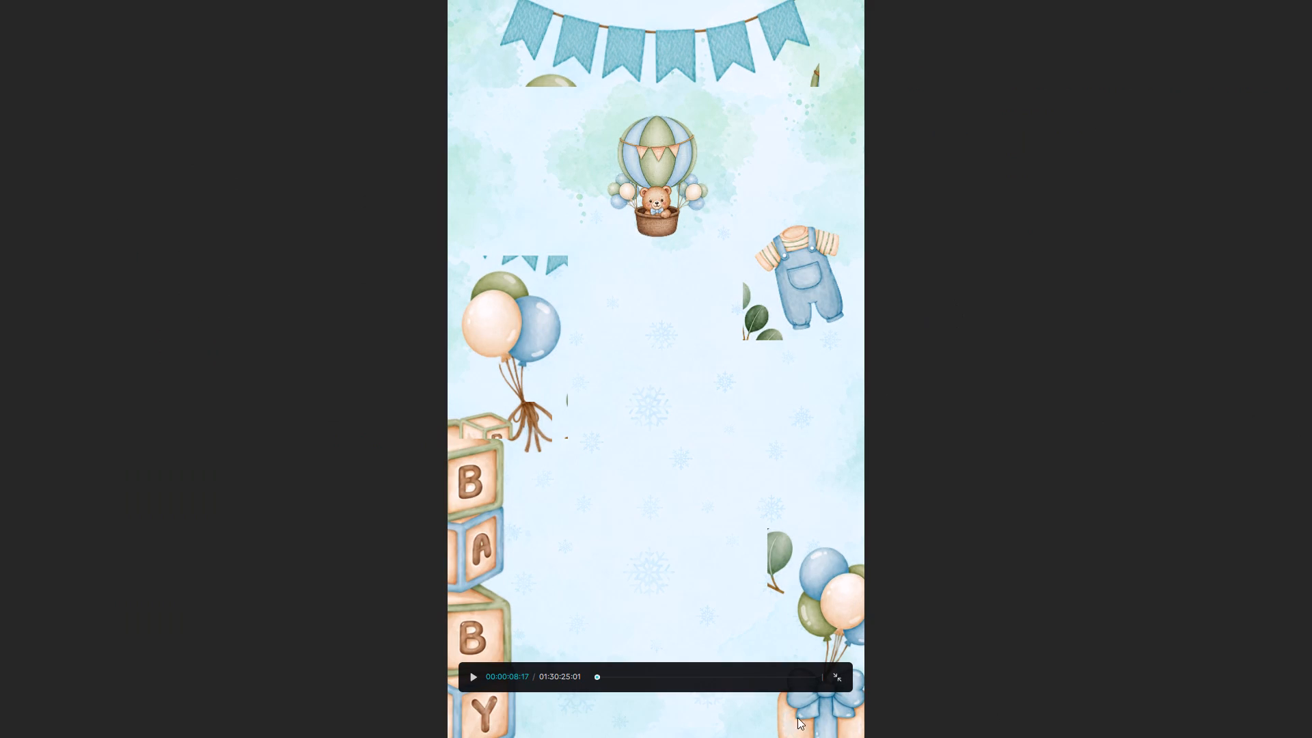
click(835, 674)
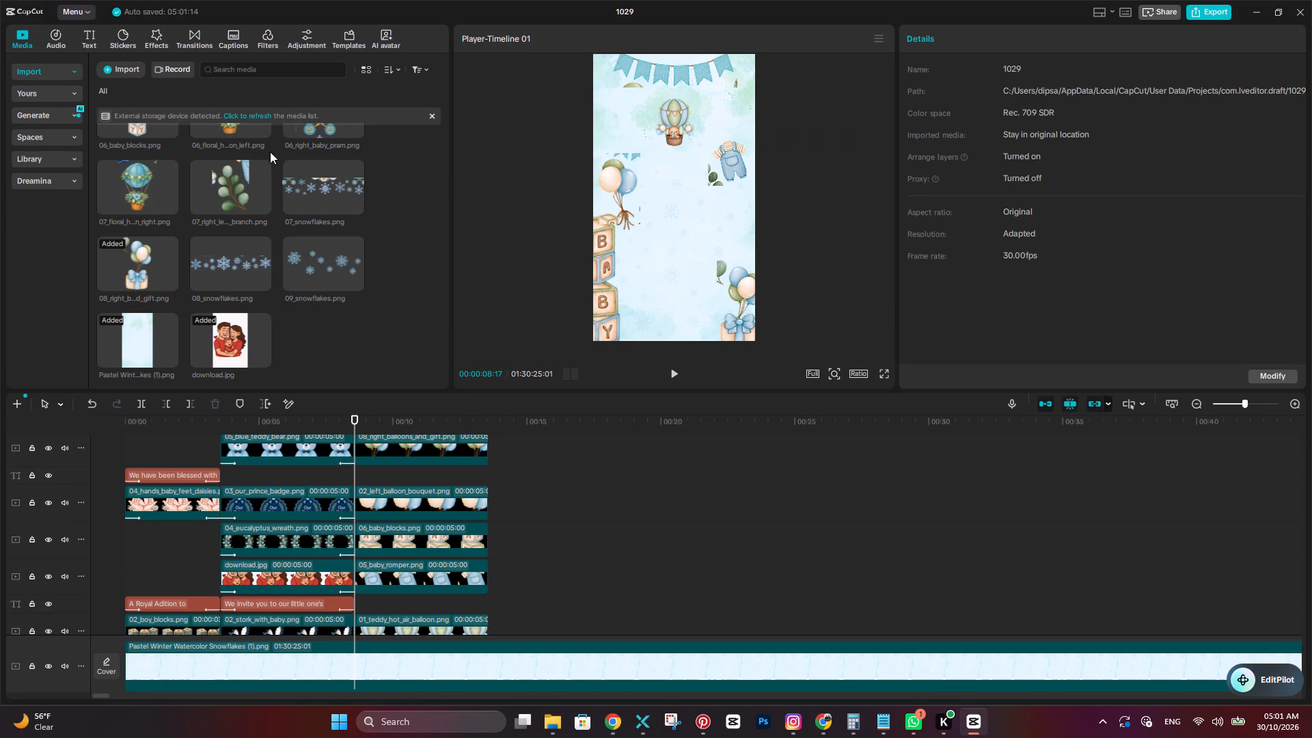
Add a default text clip at the third scene's start and make its first line "Your Presence would", following the reference short in Chrome.
click(92, 40)
click(147, 111)
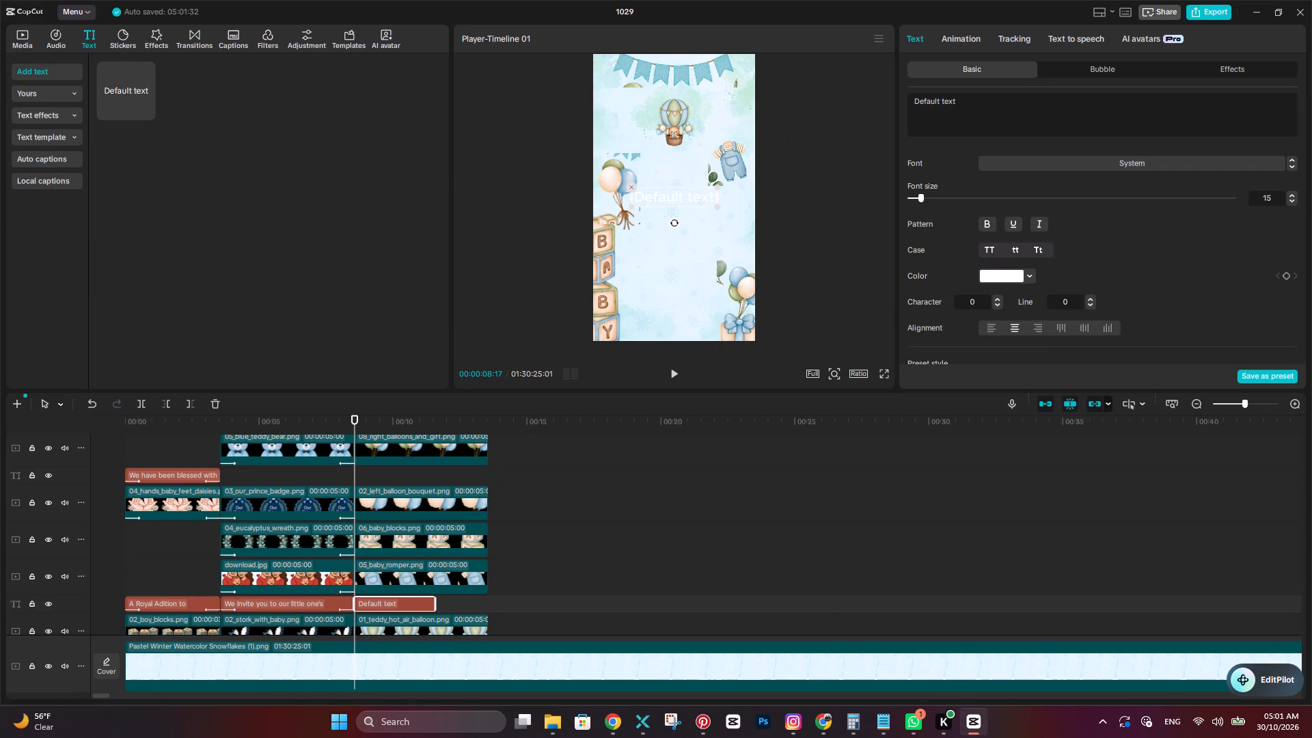
click(1030, 115)
key(ctrl+a)
key(BackSpace)
text(Your Presen)
key(s)
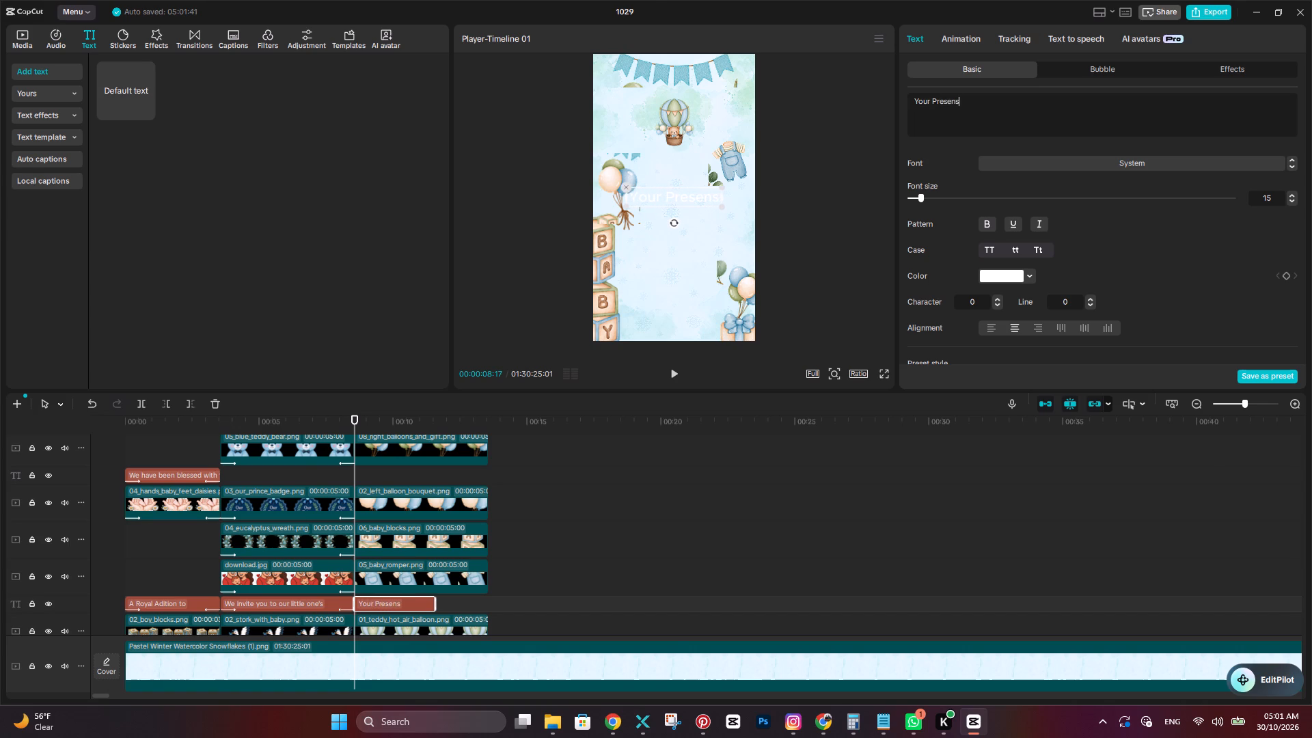
key(alt+Tab)
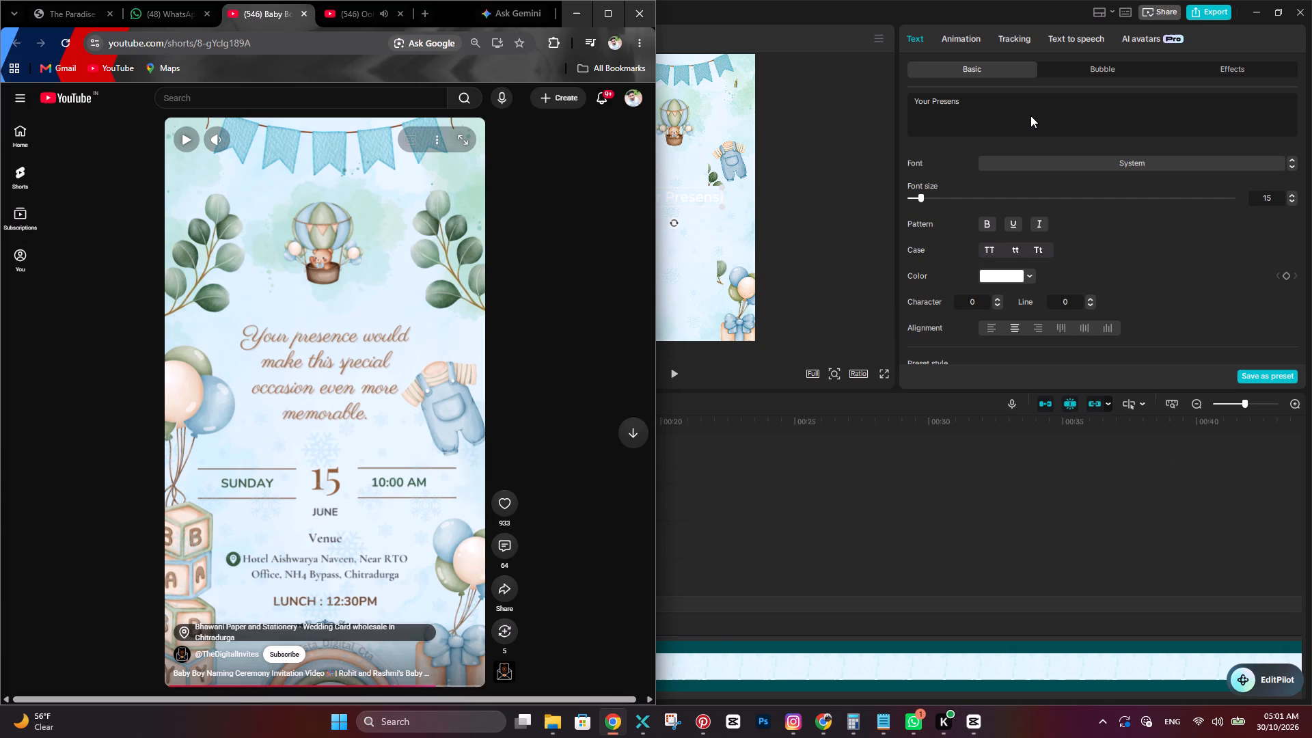
key(alt+Tab)
key(BackSpace)
key(BackSpace)
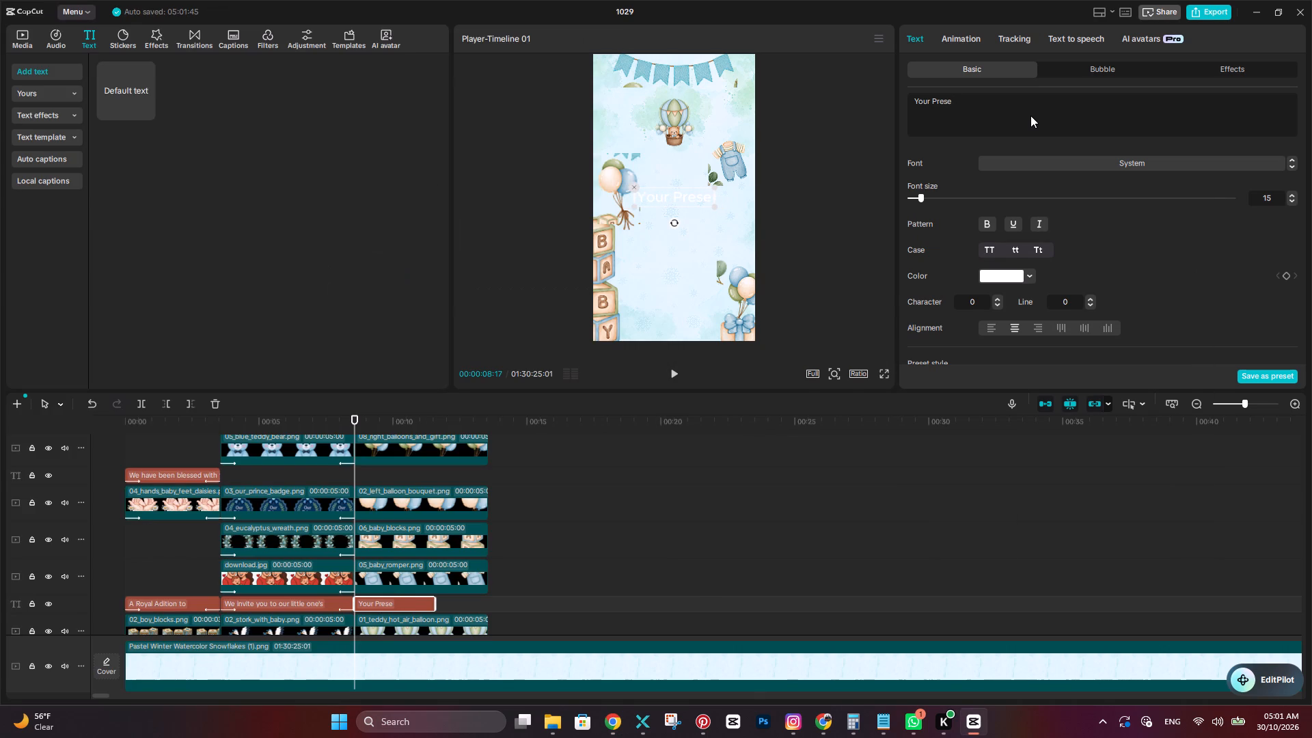
text(nce)
key(space)
key(alt+Tab)
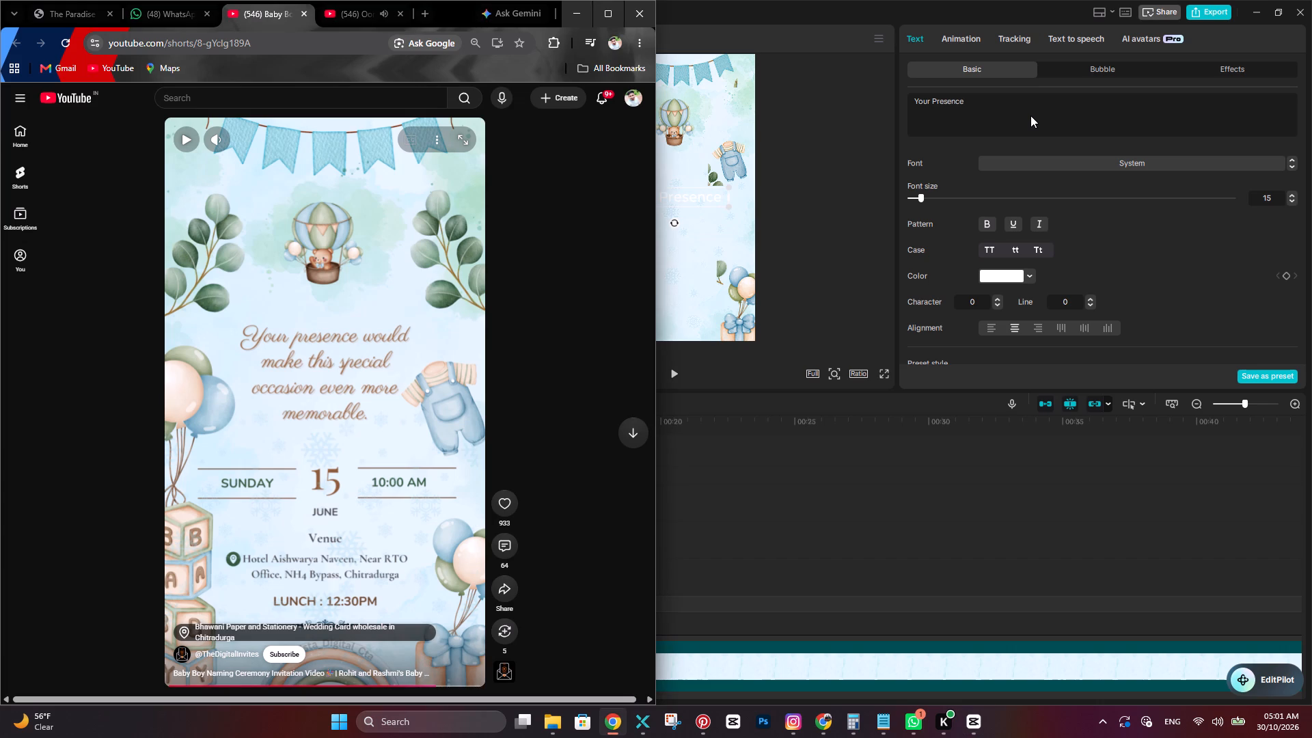
key(alt+Tab)
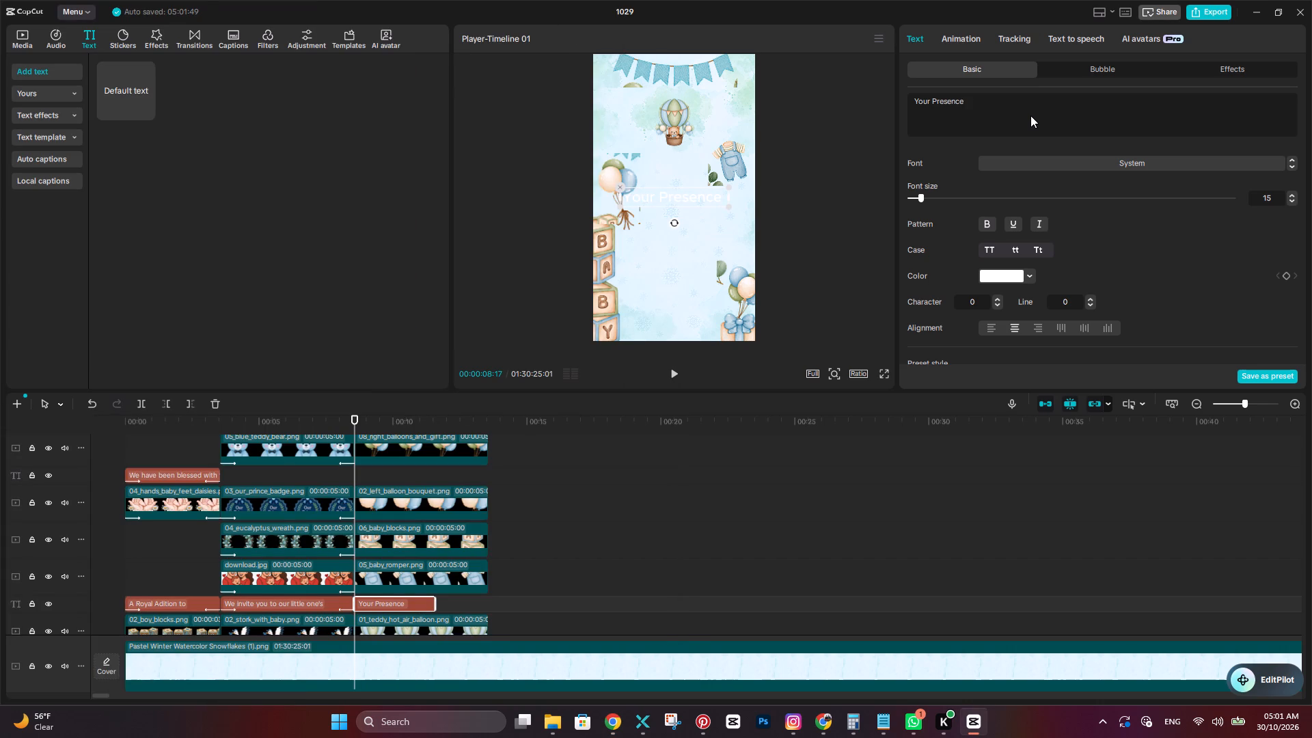
text(would)
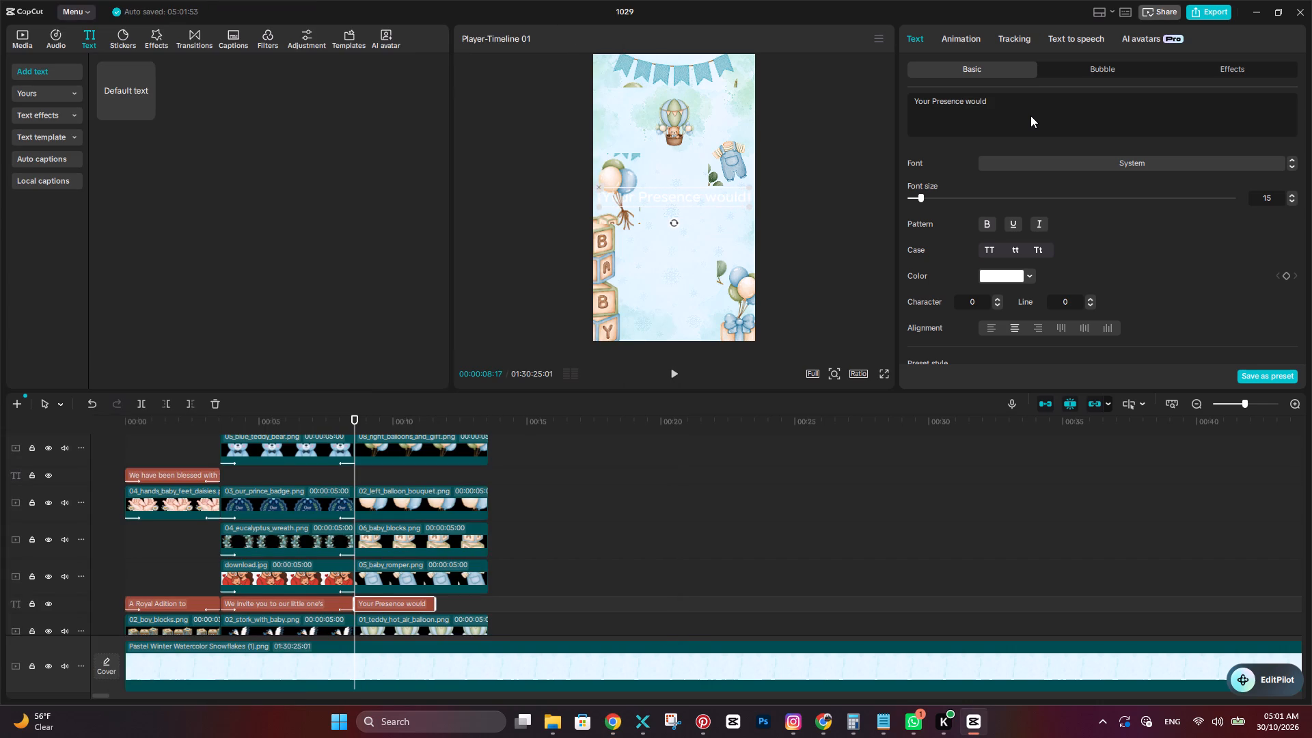
key(Return)
Add "make this special" as the text's second line, checking the wording against the reference short, and start a third line.
key(alt+Tab)
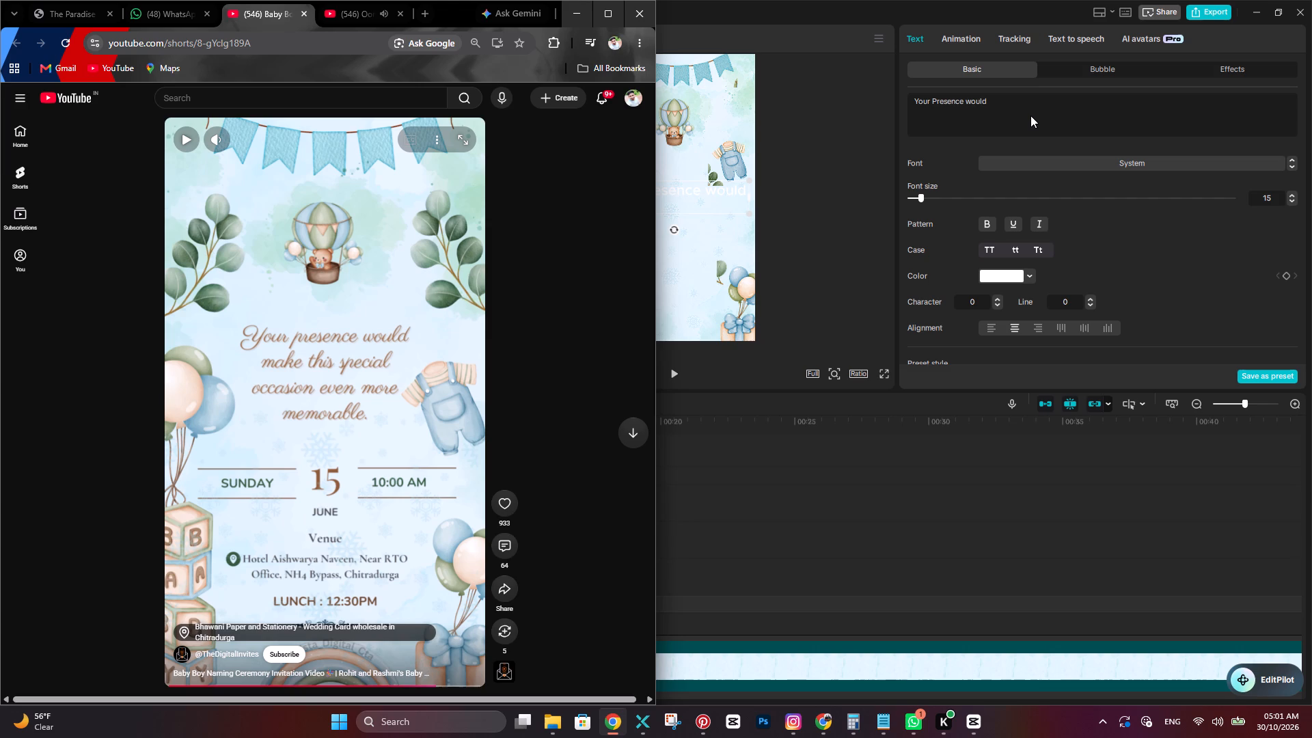
key(alt+Tab)
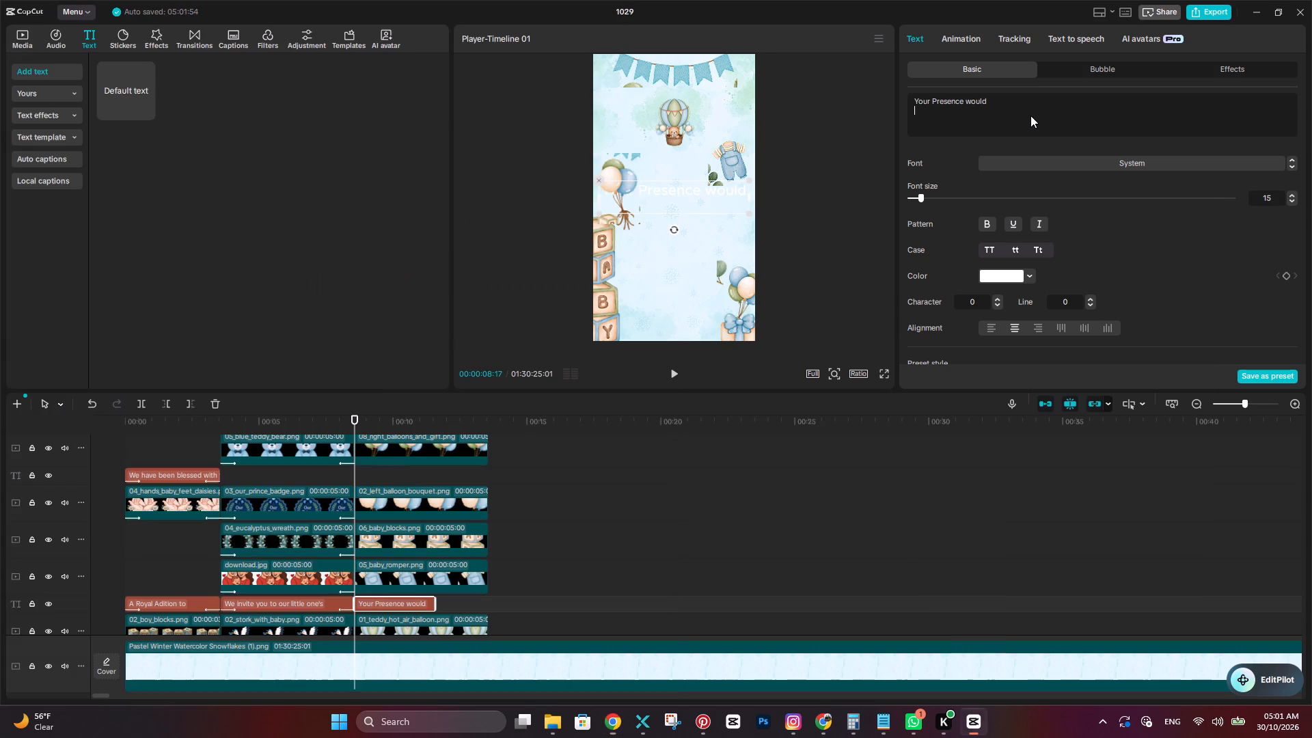
text(make this specially)
key(Return)
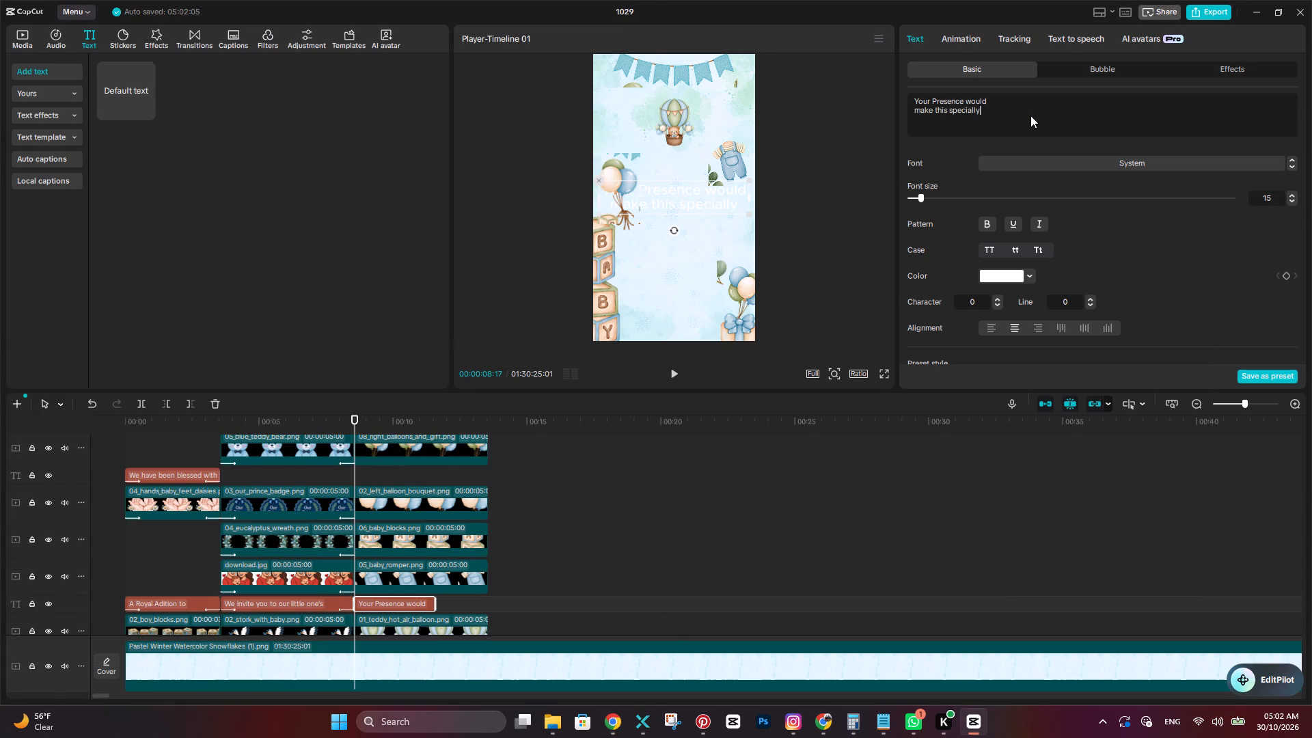
key(alt+Tab)
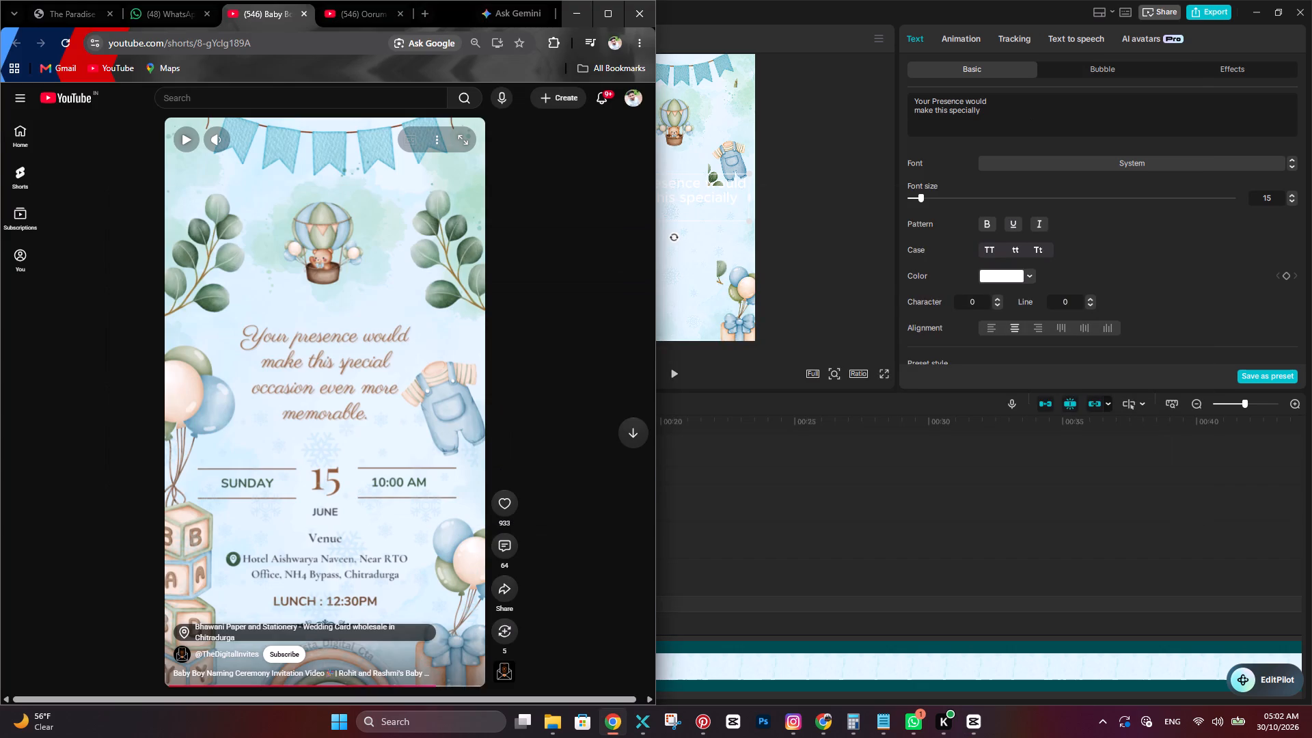
key(alt+Tab)
key(BackSpace)
key(BackSpace)
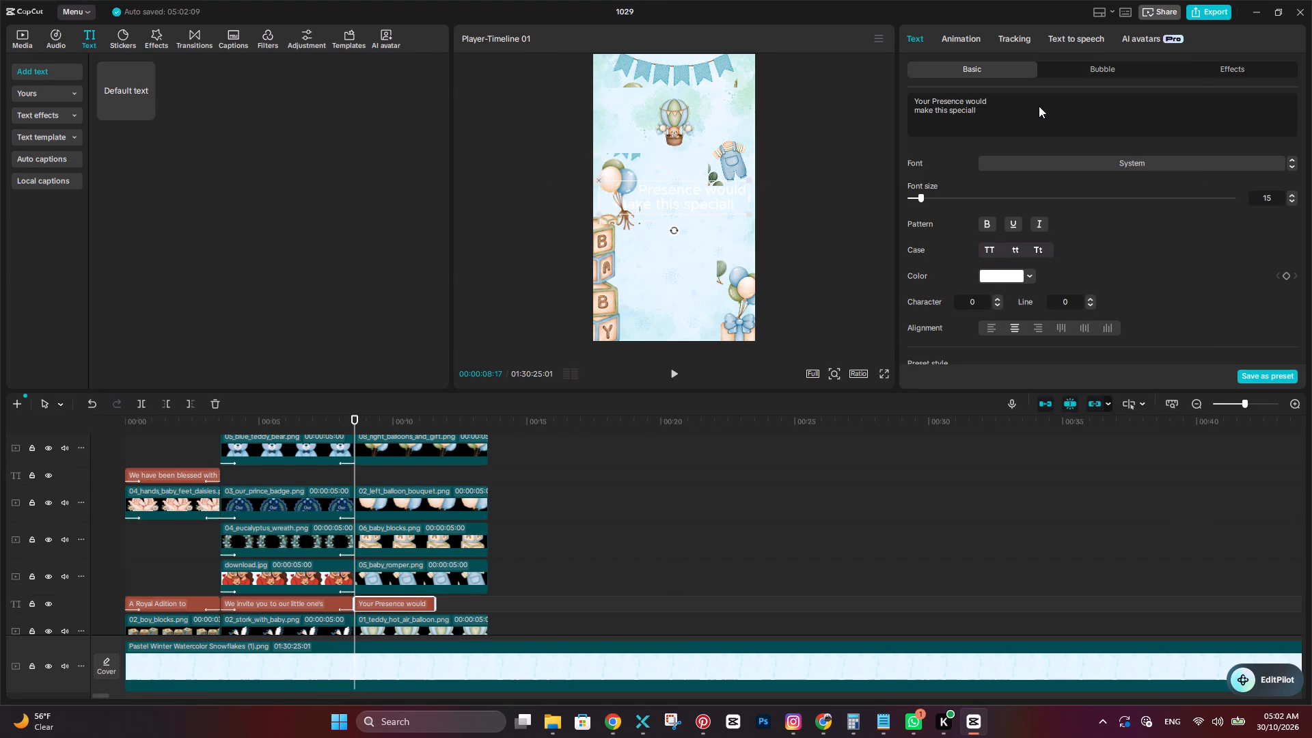
key(BackSpace)
key(space)
key(Return)
Check the reference short again and begin the text's third line with "occation" in CapCut.
key(alt+Tab)
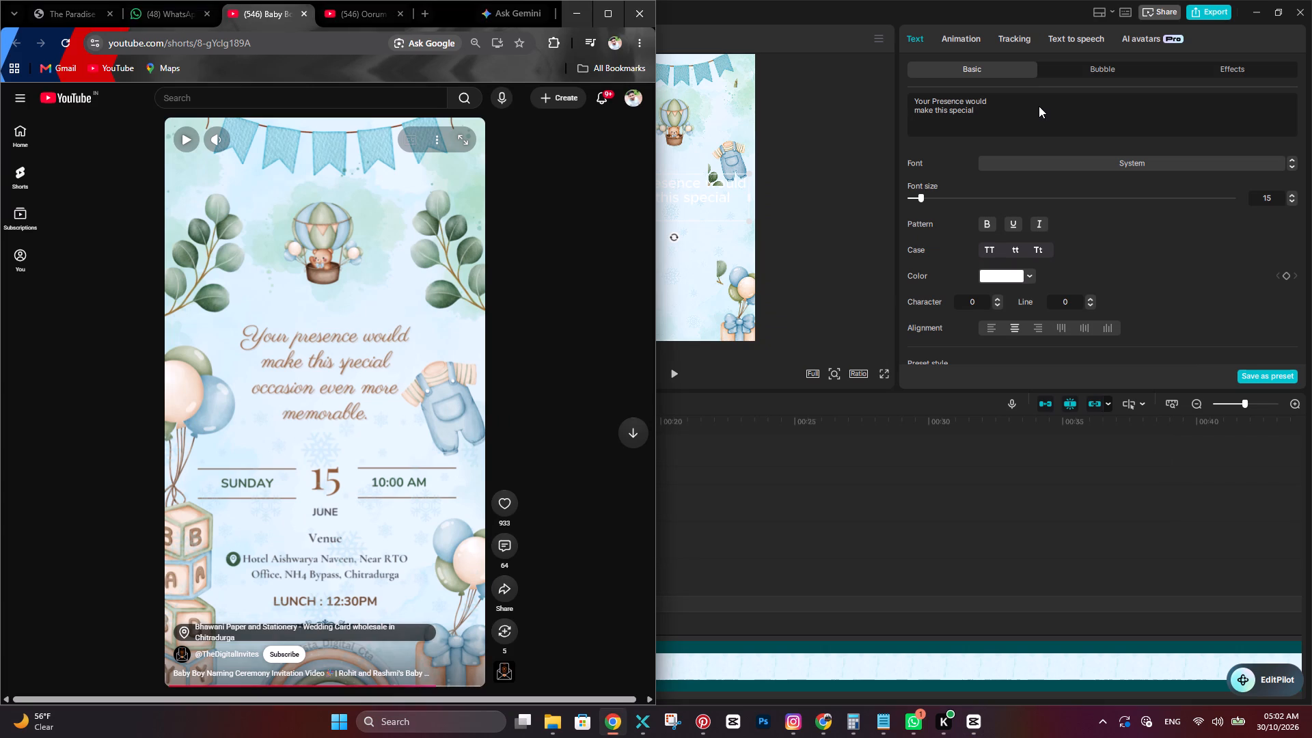
key(alt+Tab)
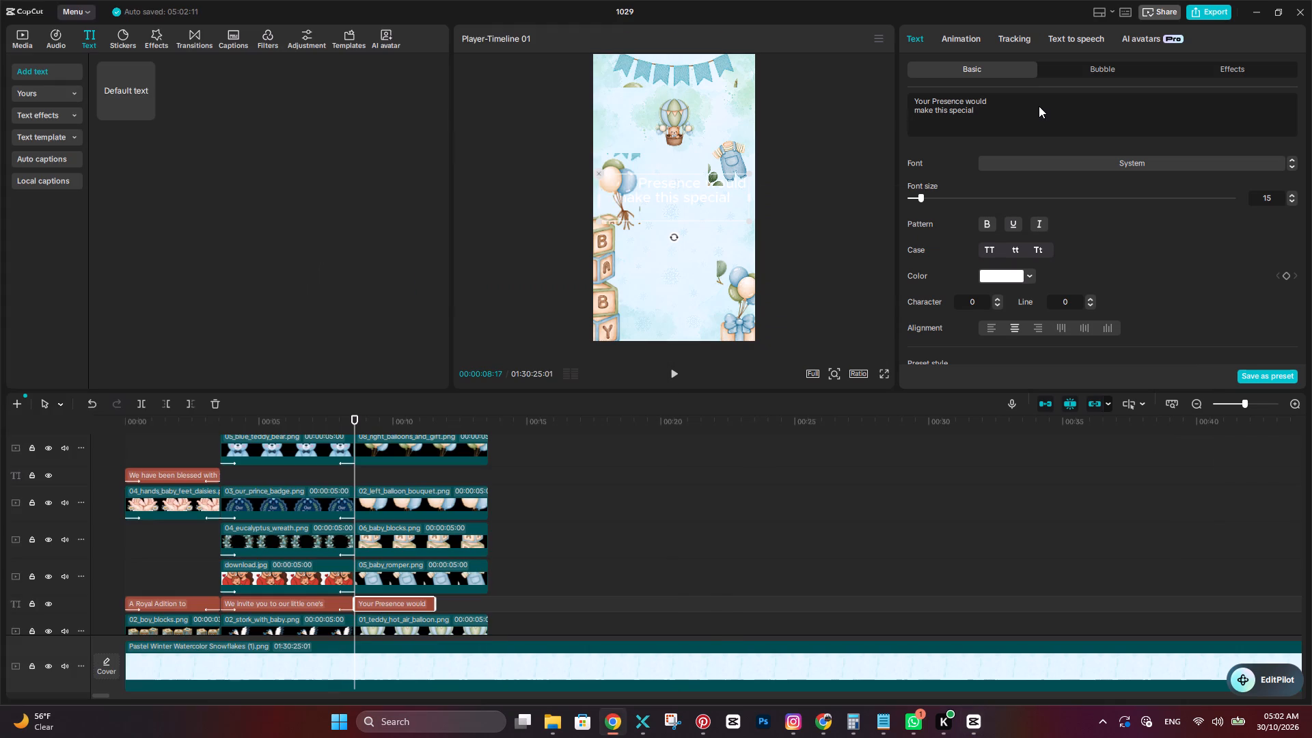
text(occation)
key(space)
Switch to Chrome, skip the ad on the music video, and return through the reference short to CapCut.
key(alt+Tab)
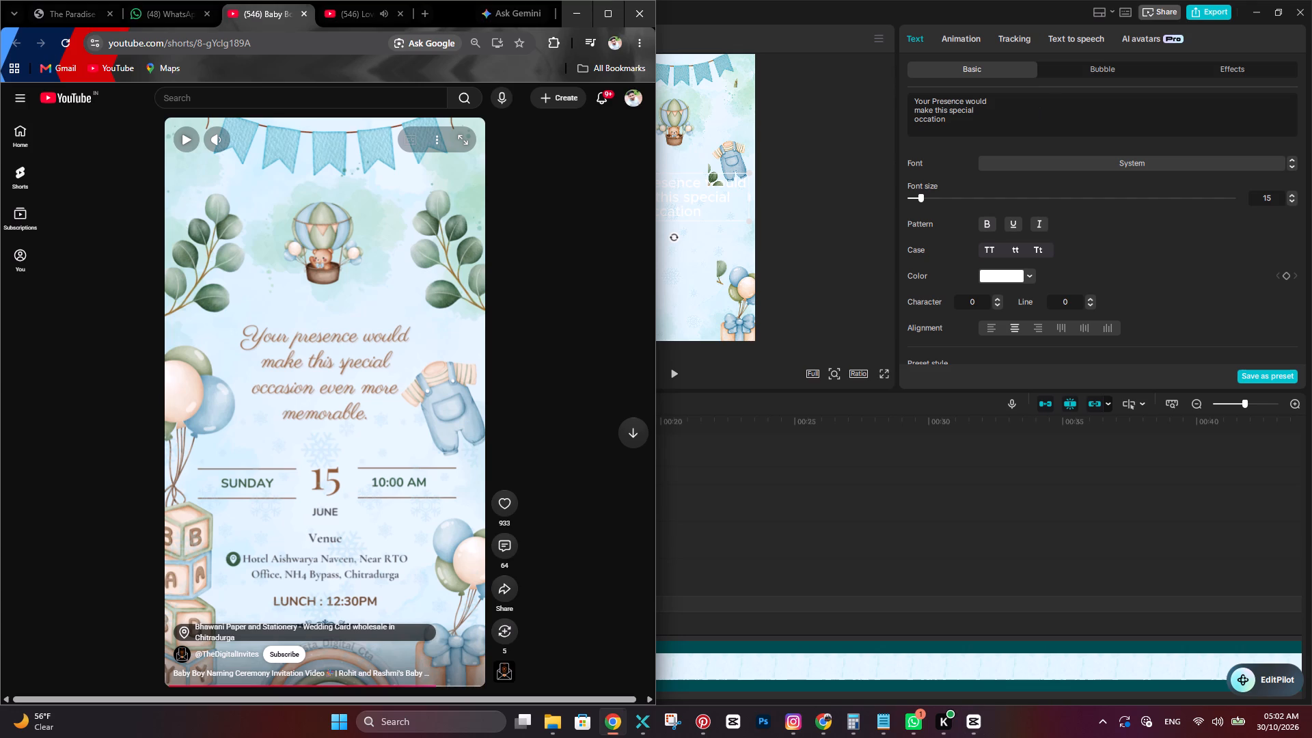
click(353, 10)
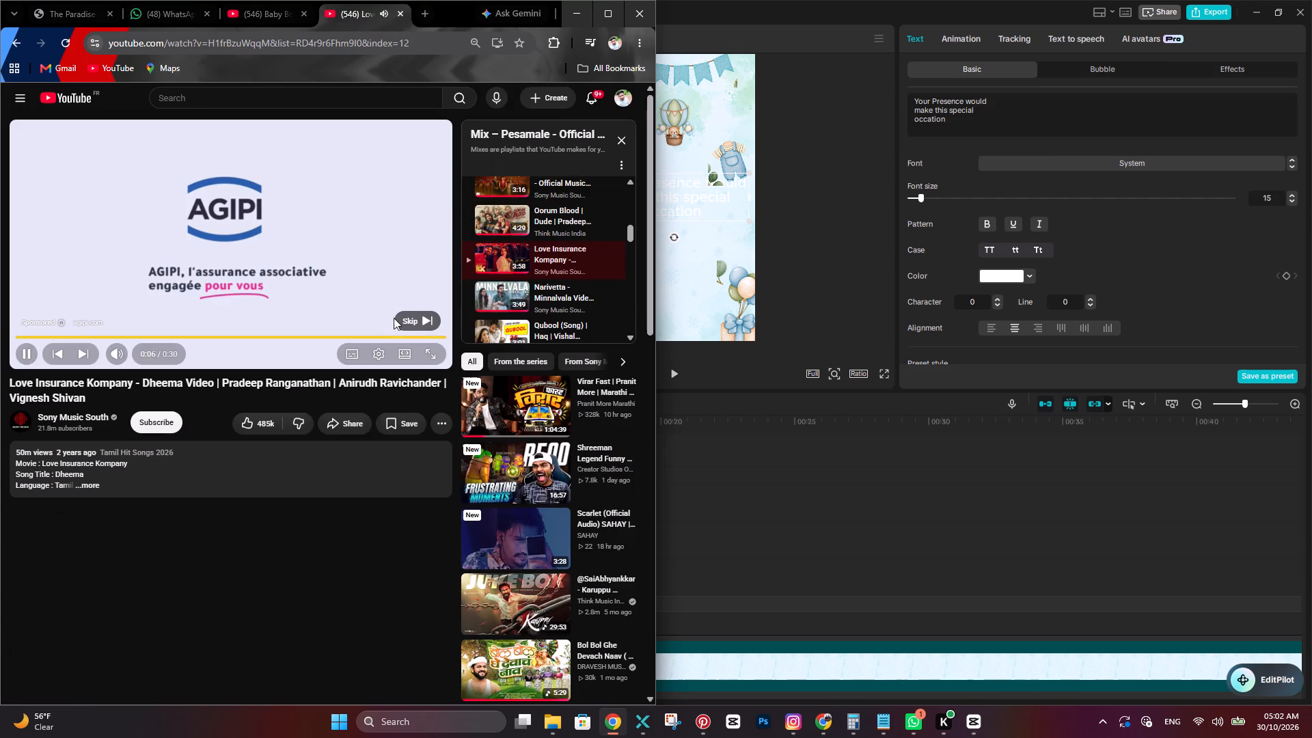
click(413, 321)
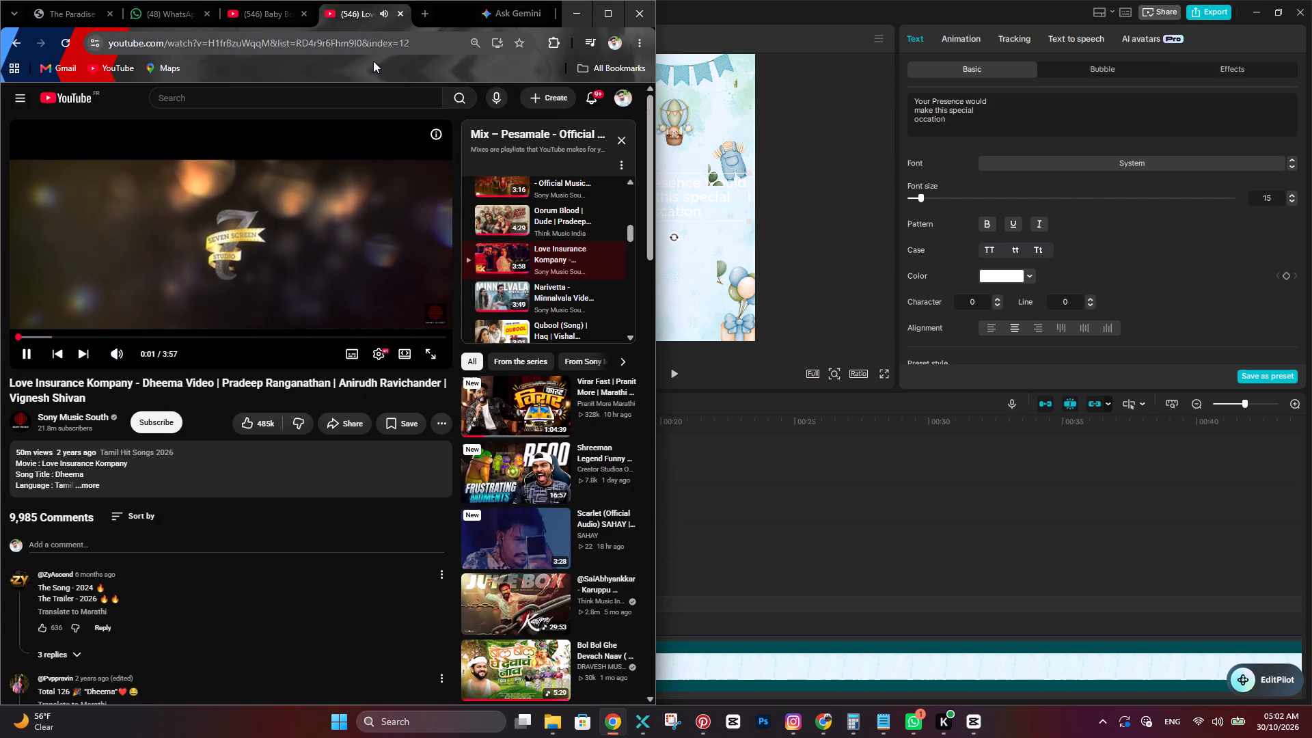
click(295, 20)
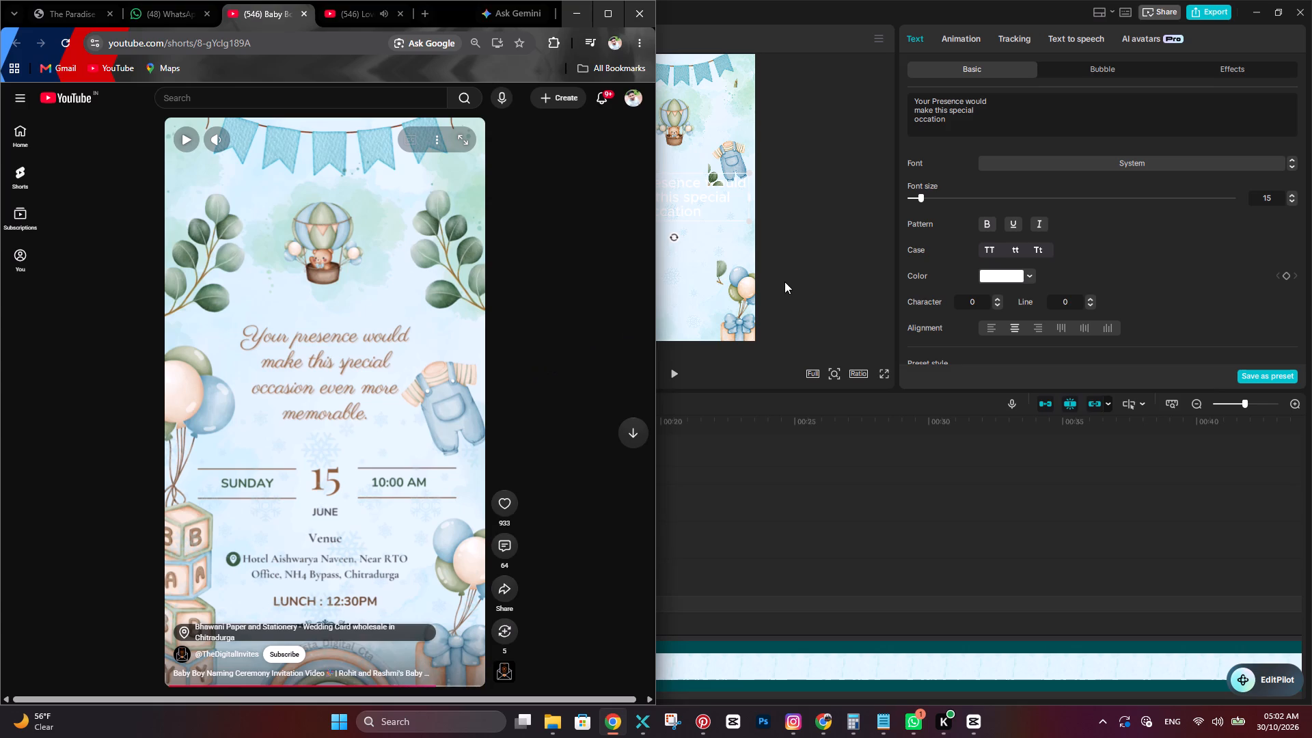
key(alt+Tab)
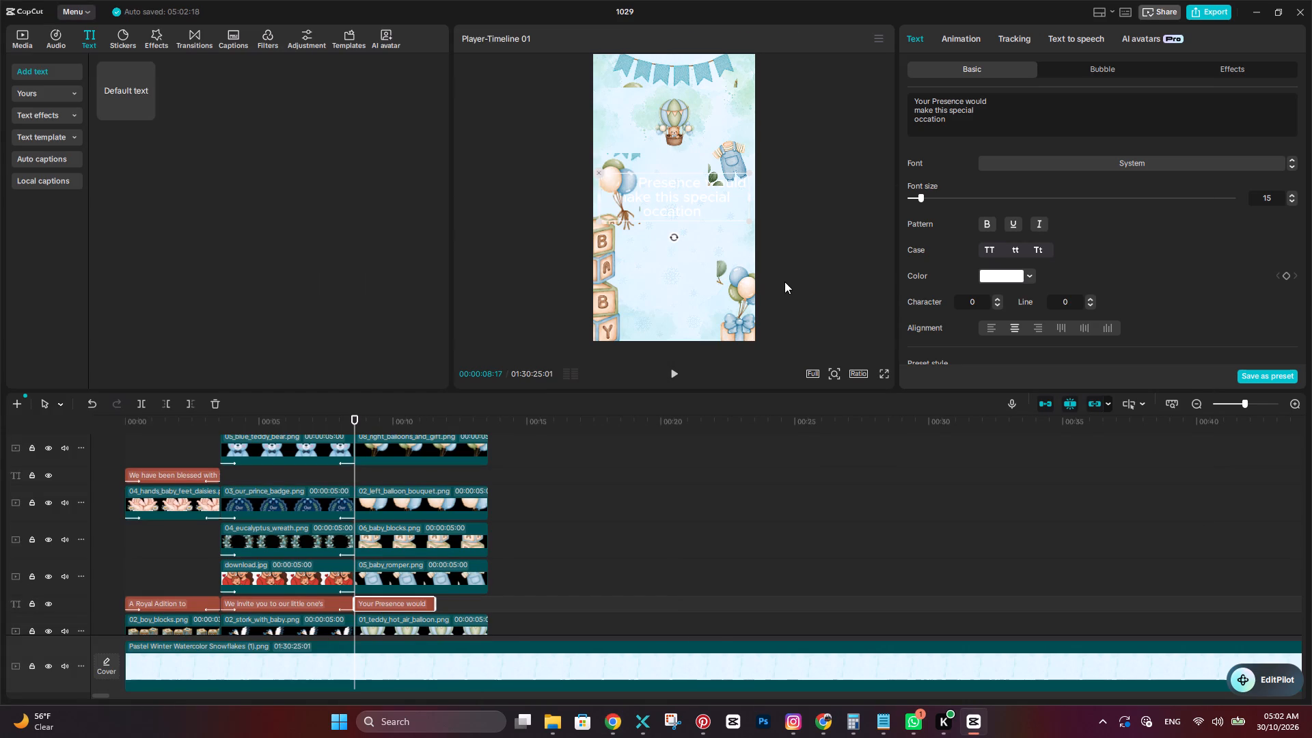
Complete the third line with "even more" and add "memorible" as the fourth line, rechecking the reference short in Chrome between words.
key(alt+Tab)
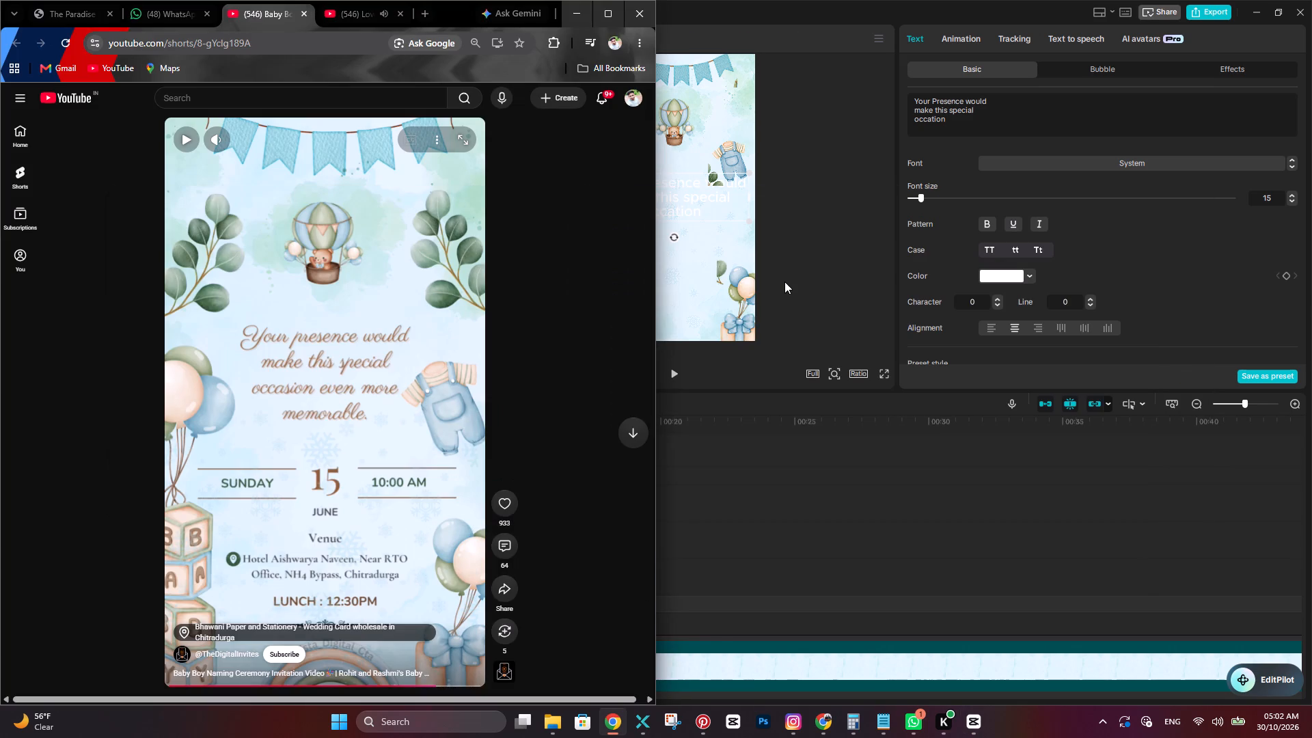
key(alt+Tab)
text(even)
key(space)
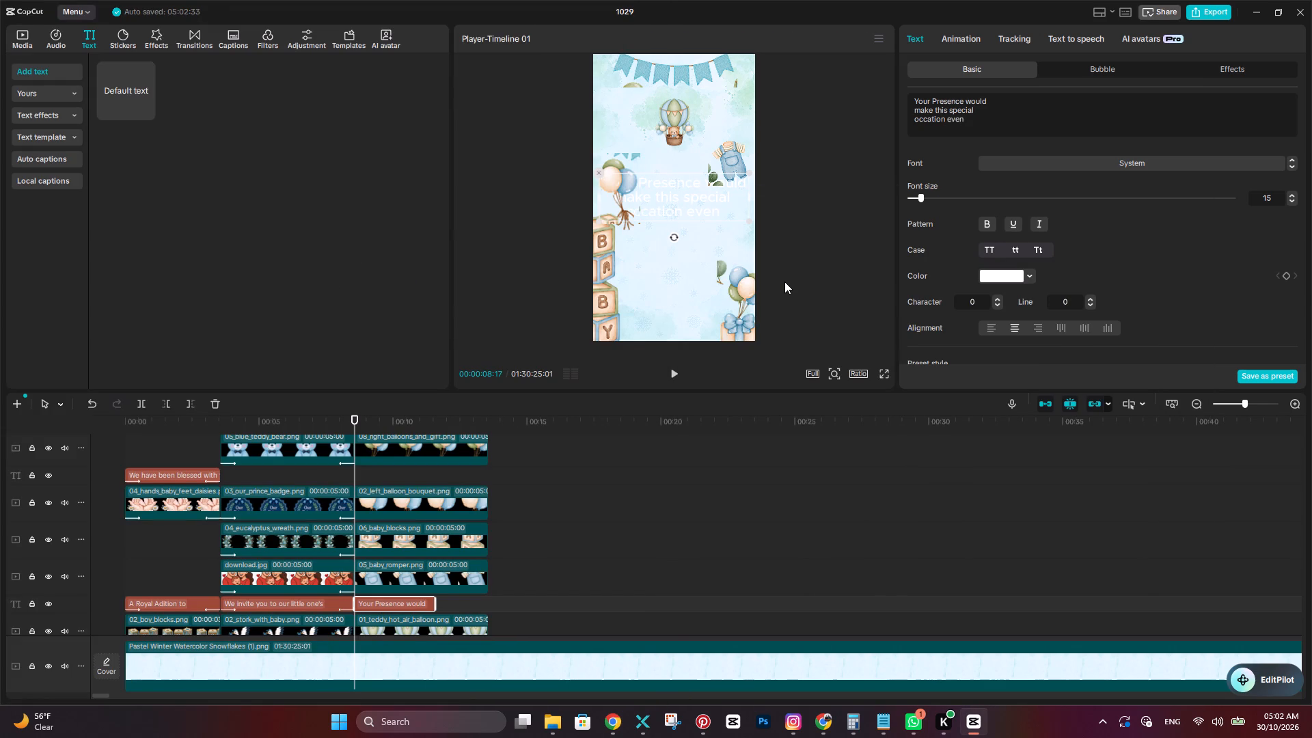
key(alt+Tab)
key(alt+Tab)
key(alt+Tab)
key(alt+Tab)
text(more)
key(space)
key(Return)
key(alt+Tab)
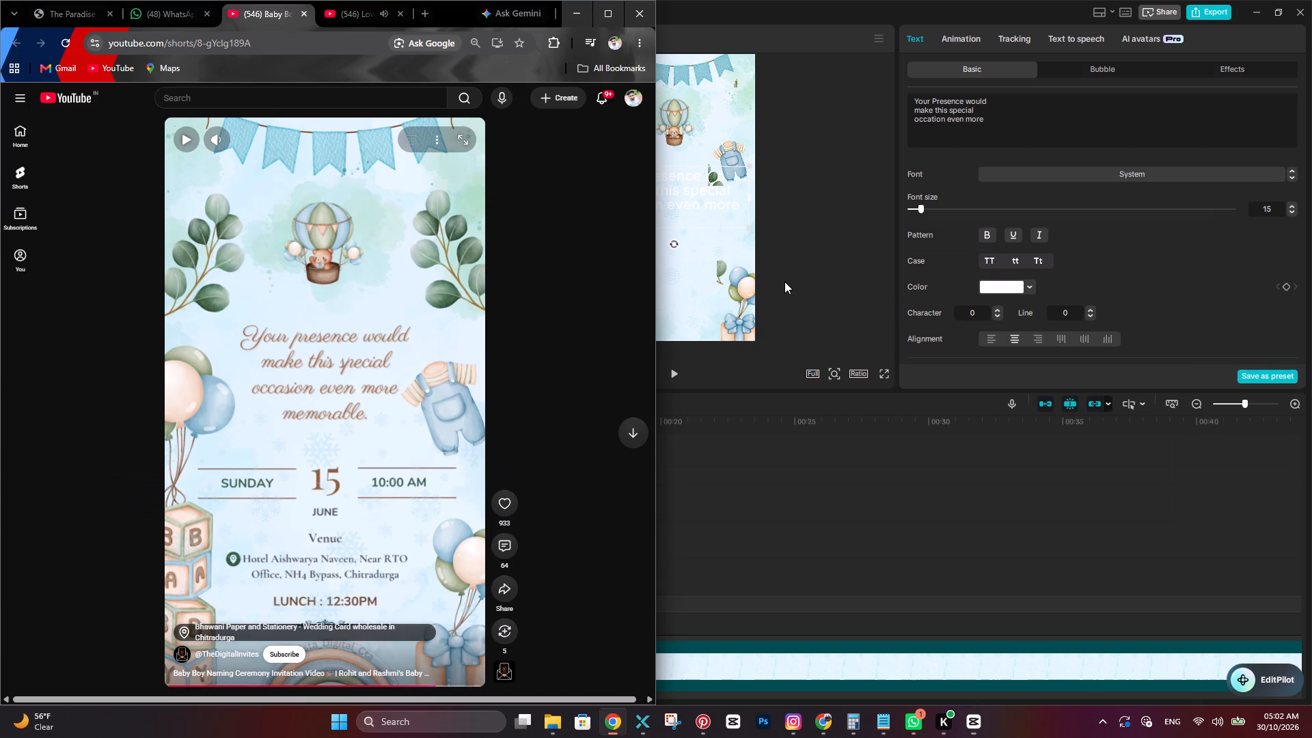
key(alt+Tab)
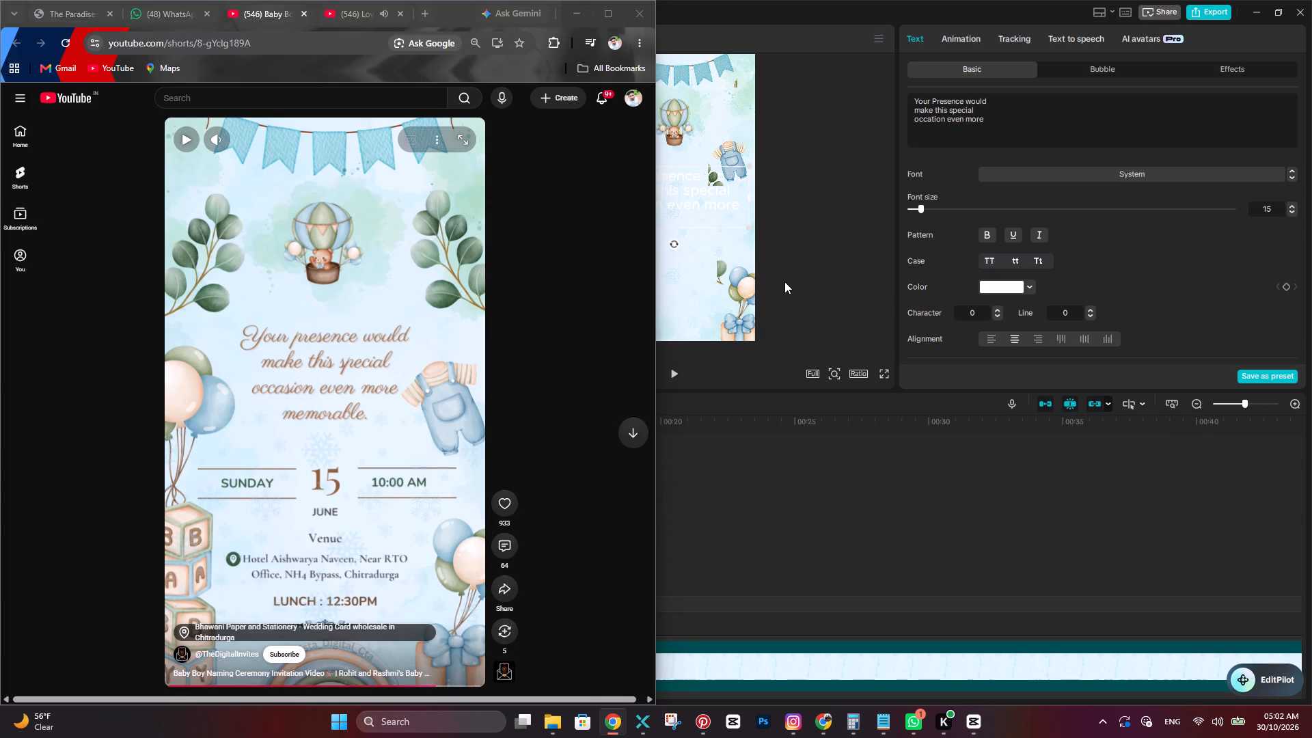
text(memorible)
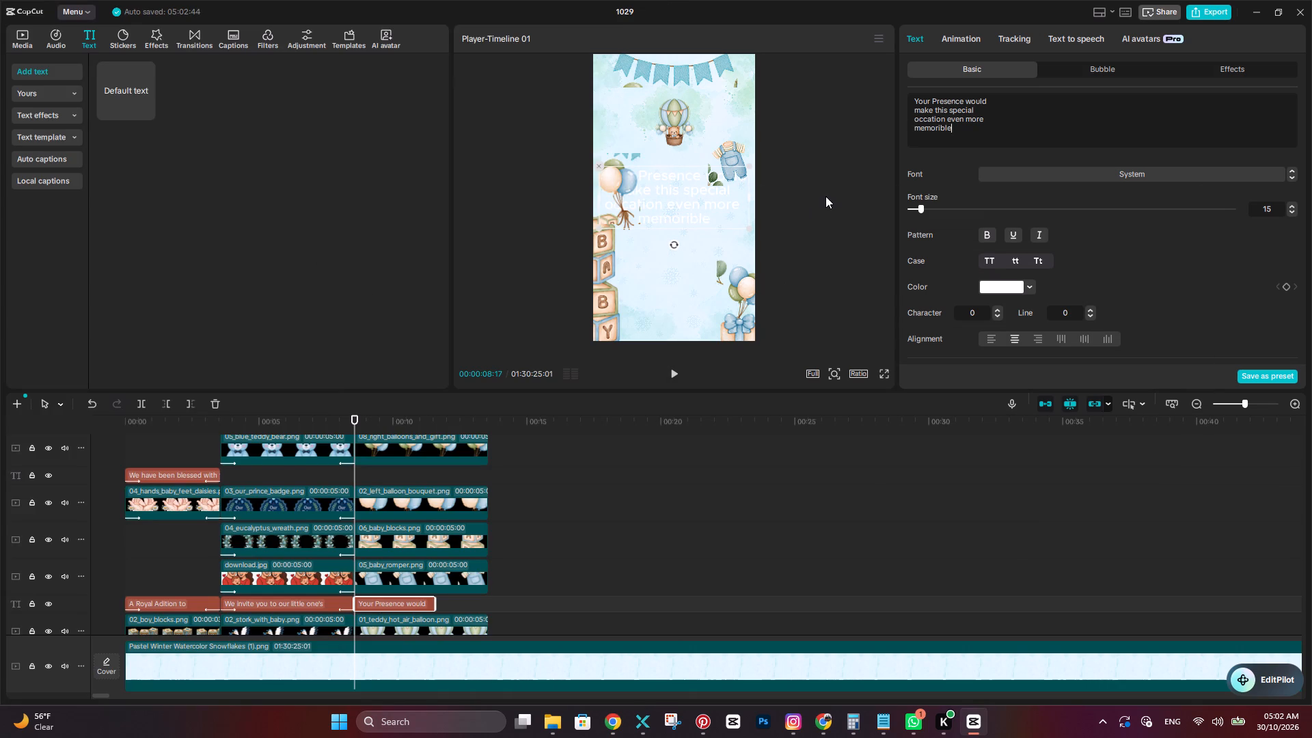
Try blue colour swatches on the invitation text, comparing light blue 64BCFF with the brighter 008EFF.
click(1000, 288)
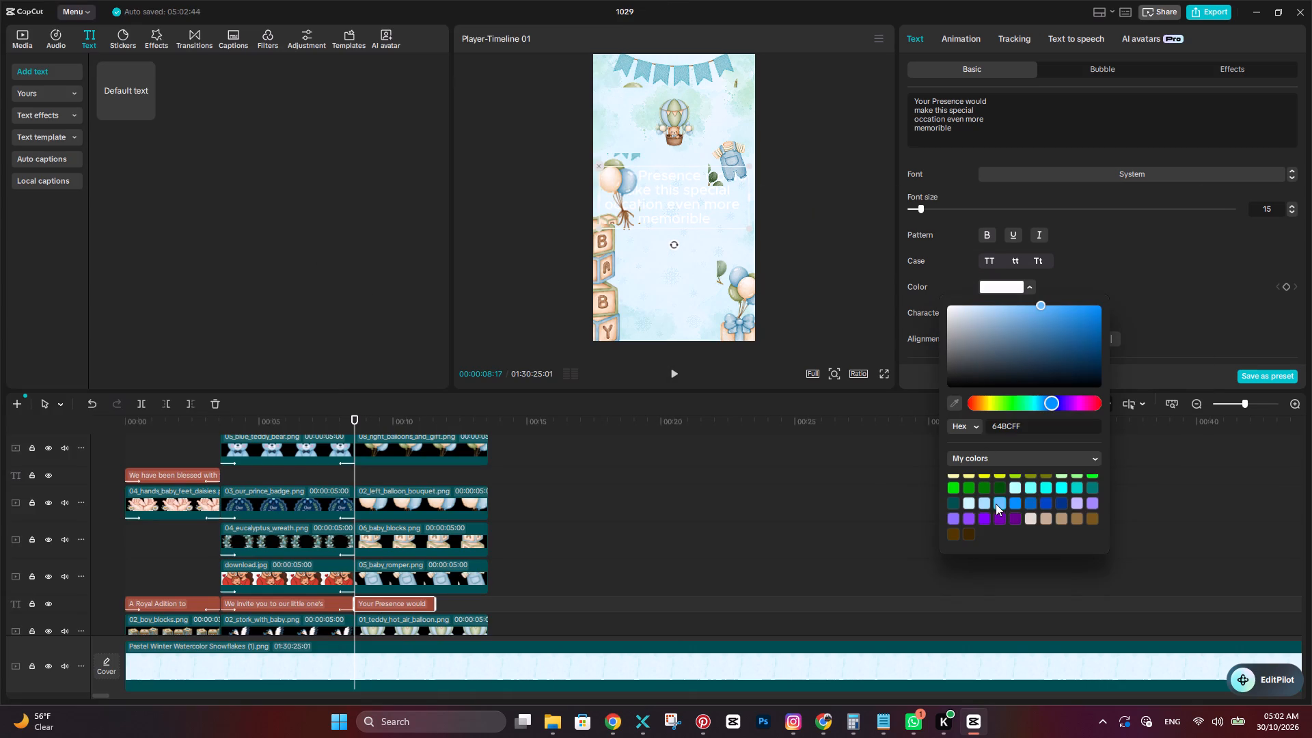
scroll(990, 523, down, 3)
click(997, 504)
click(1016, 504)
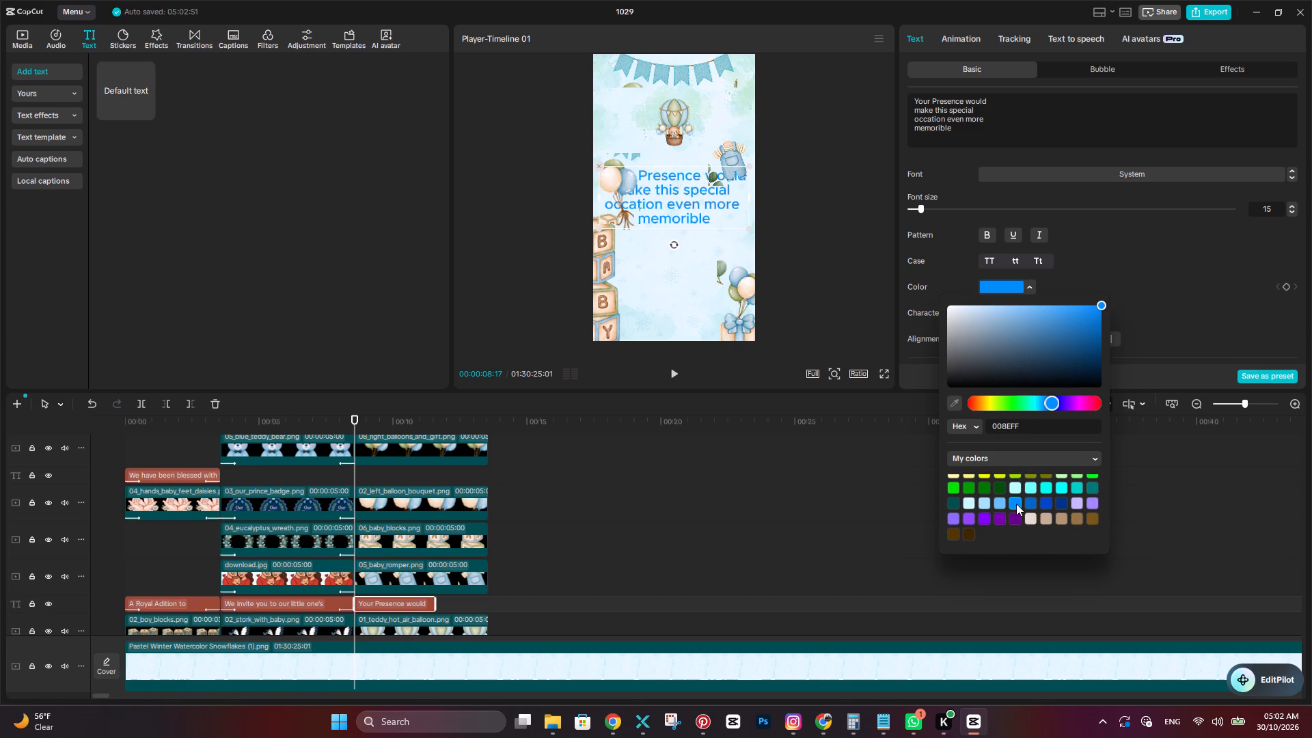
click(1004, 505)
Check the text colour in the Chrome reference short and recolour the invitation text dark orange in CapCut.
key(alt+Tab)
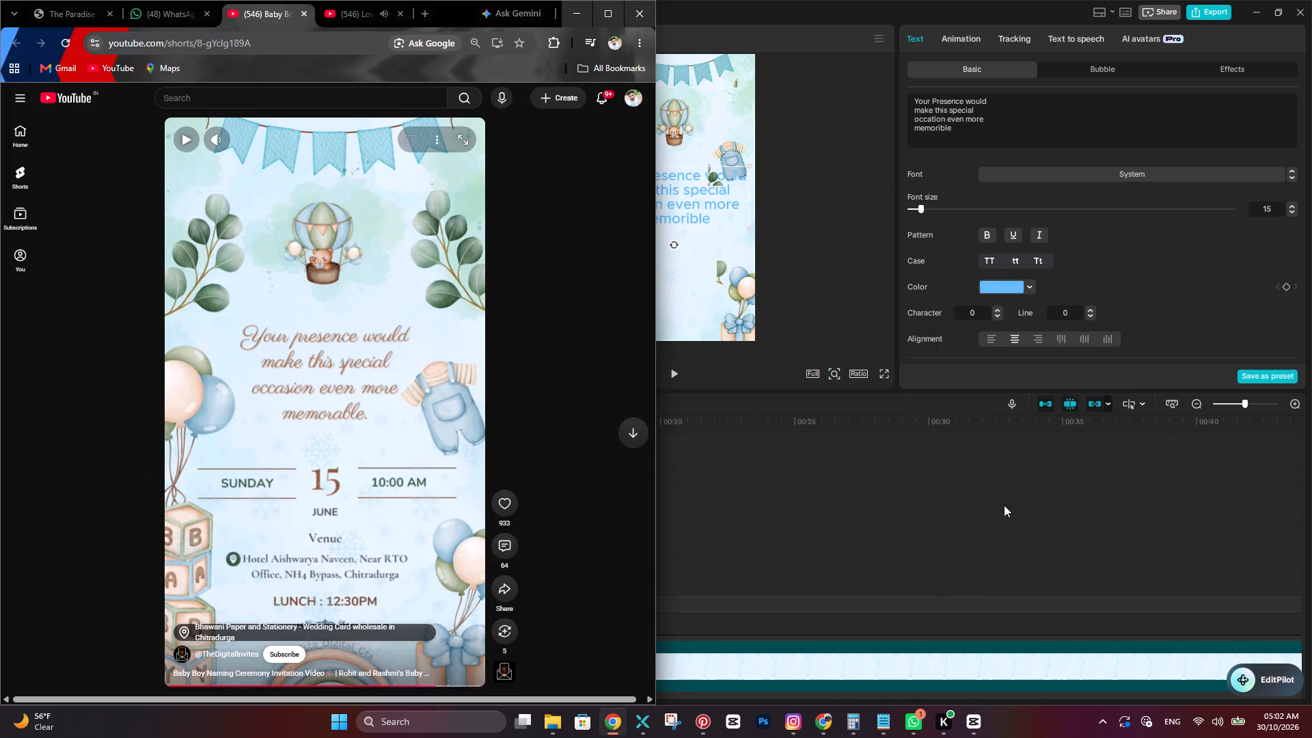
key(alt+Tab)
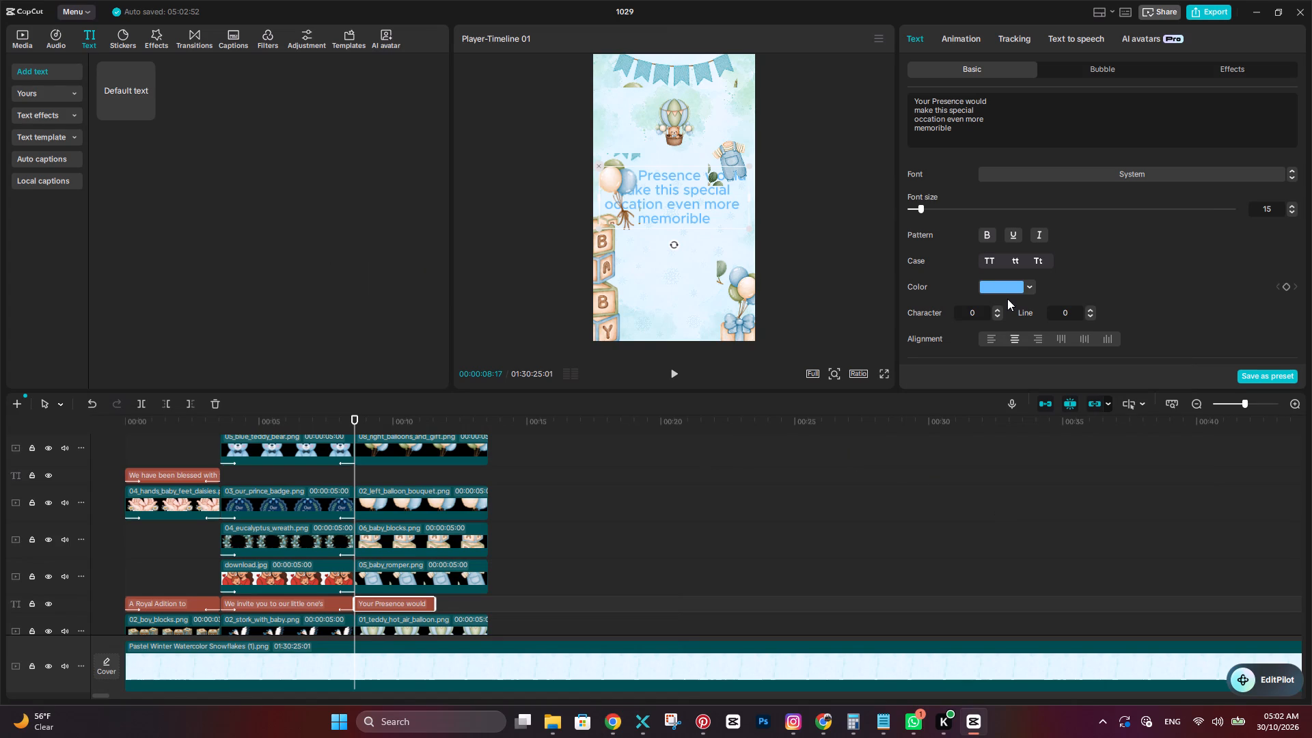
click(1007, 287)
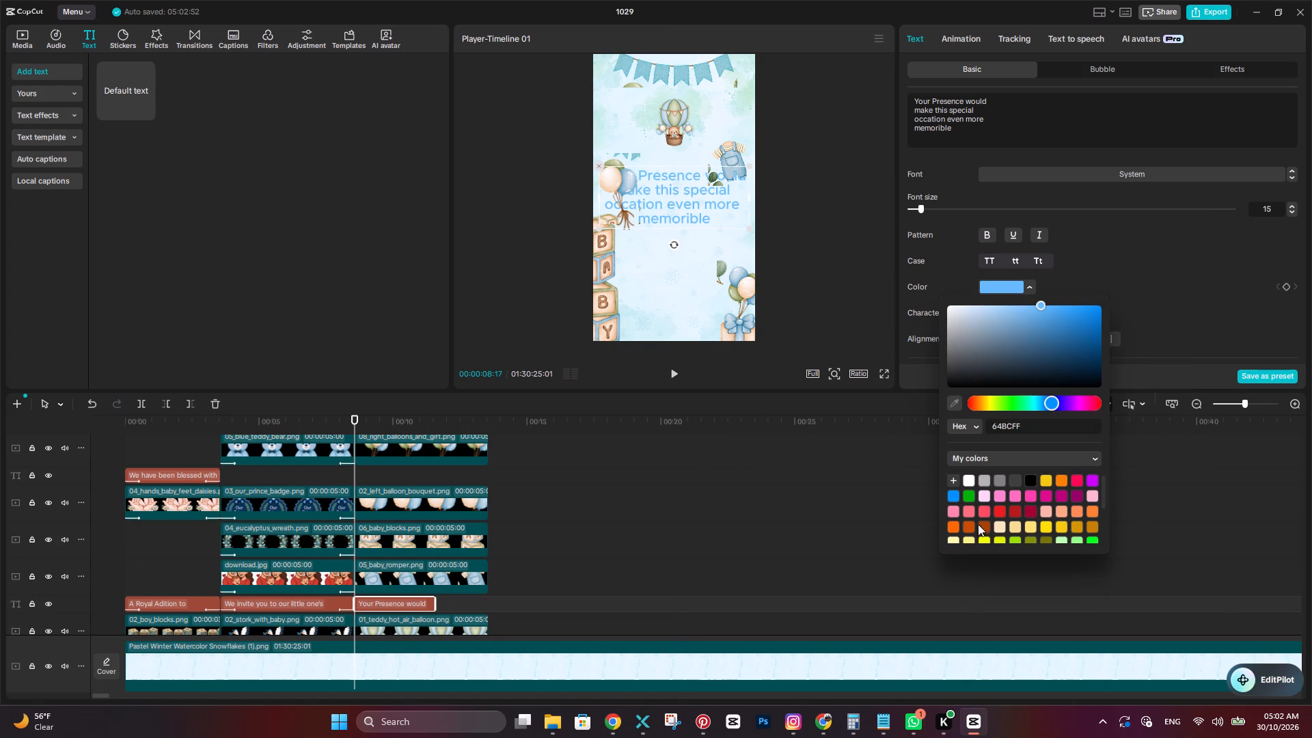
click(968, 525)
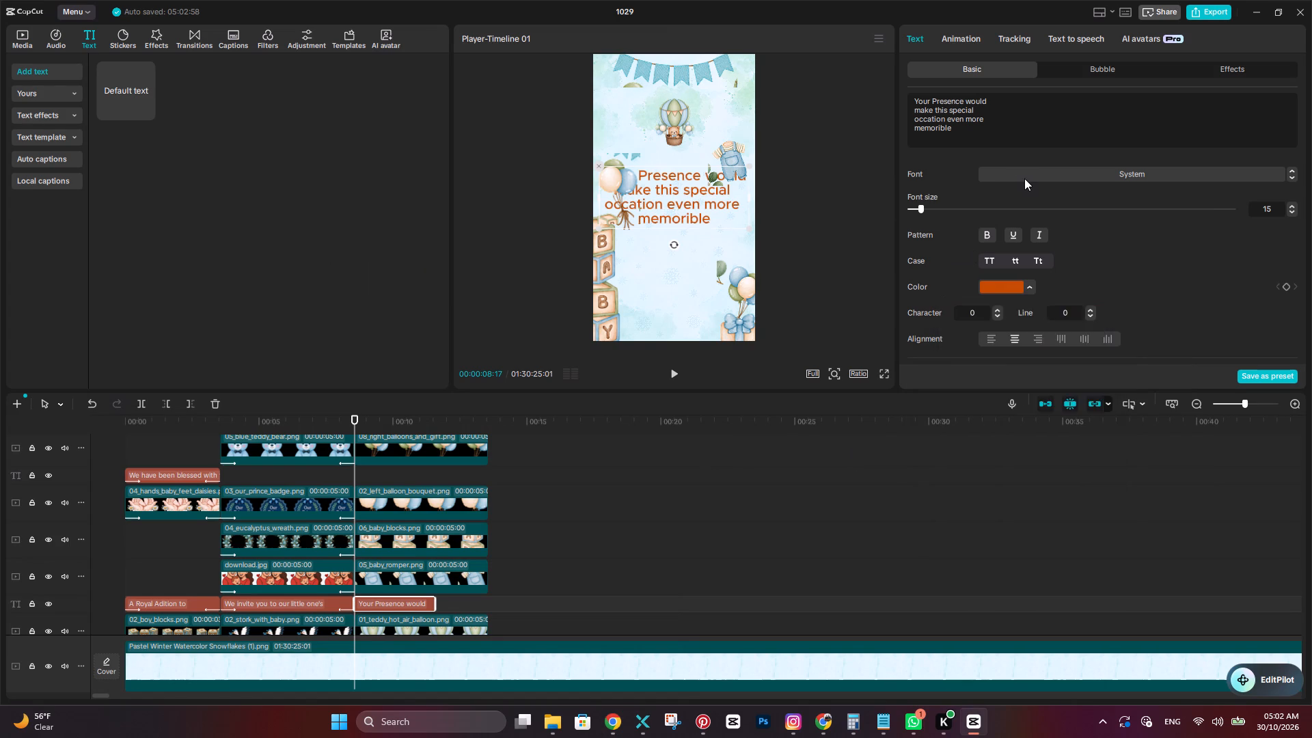